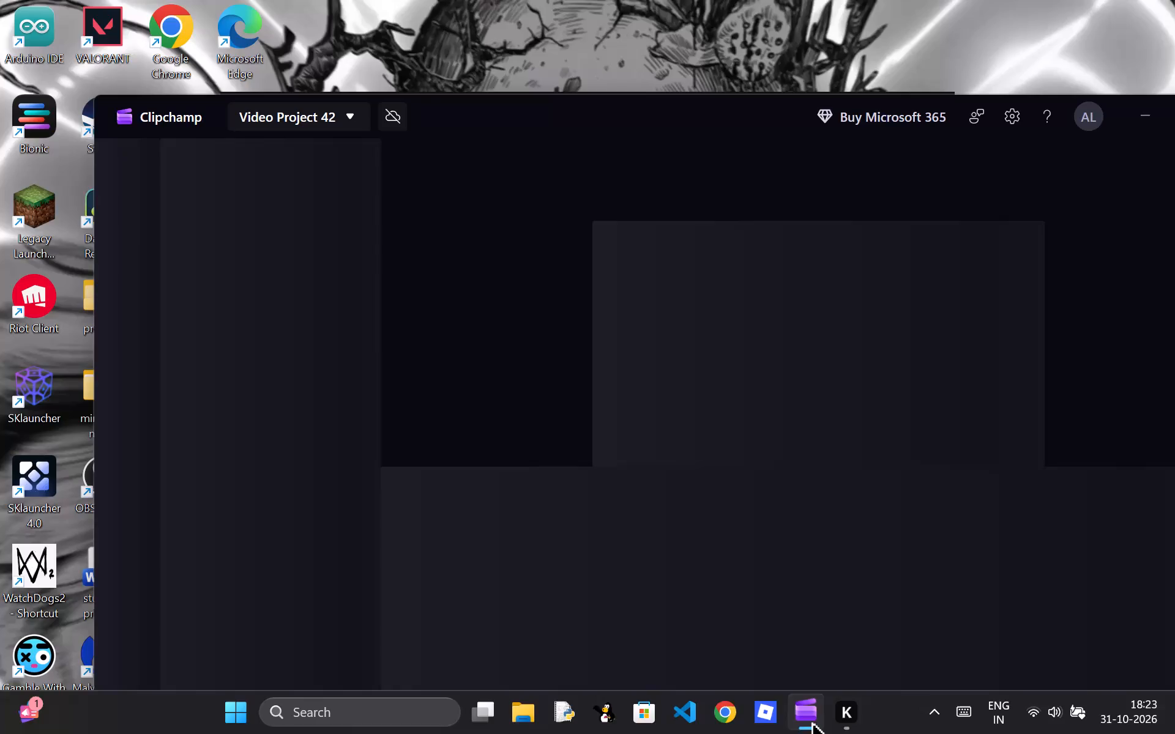
Maximize the video editor window.
{"action": "left_click_drag", "start_coordinate": [757, 118], "coordinate": [666, 76]}
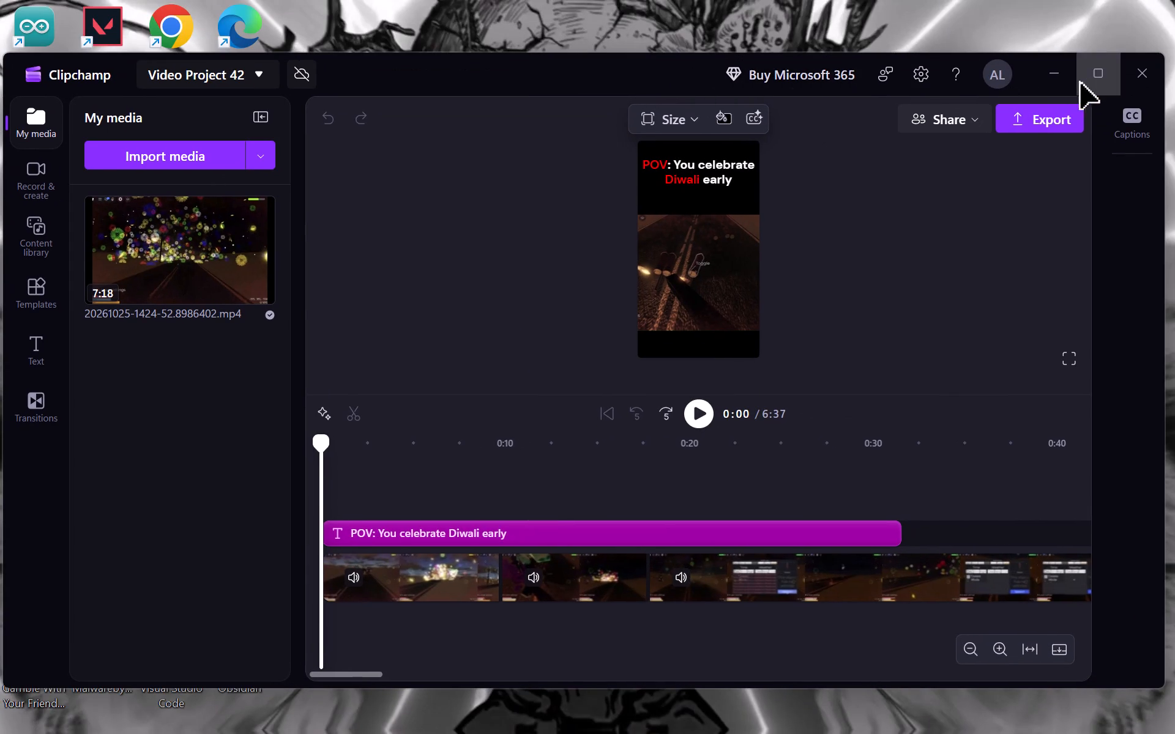
{"action": "left_click", "coordinate": [1087, 81]}
Move the title "POV: You celebrate Diwali early" slightly higher above the clip, keeping it horizontally centred.
{"action": "scroll", "coordinate": [783, 289], "scroll_direction": "up", "scroll_amount": 4}
{"action": "left_click", "coordinate": [704, 126]}
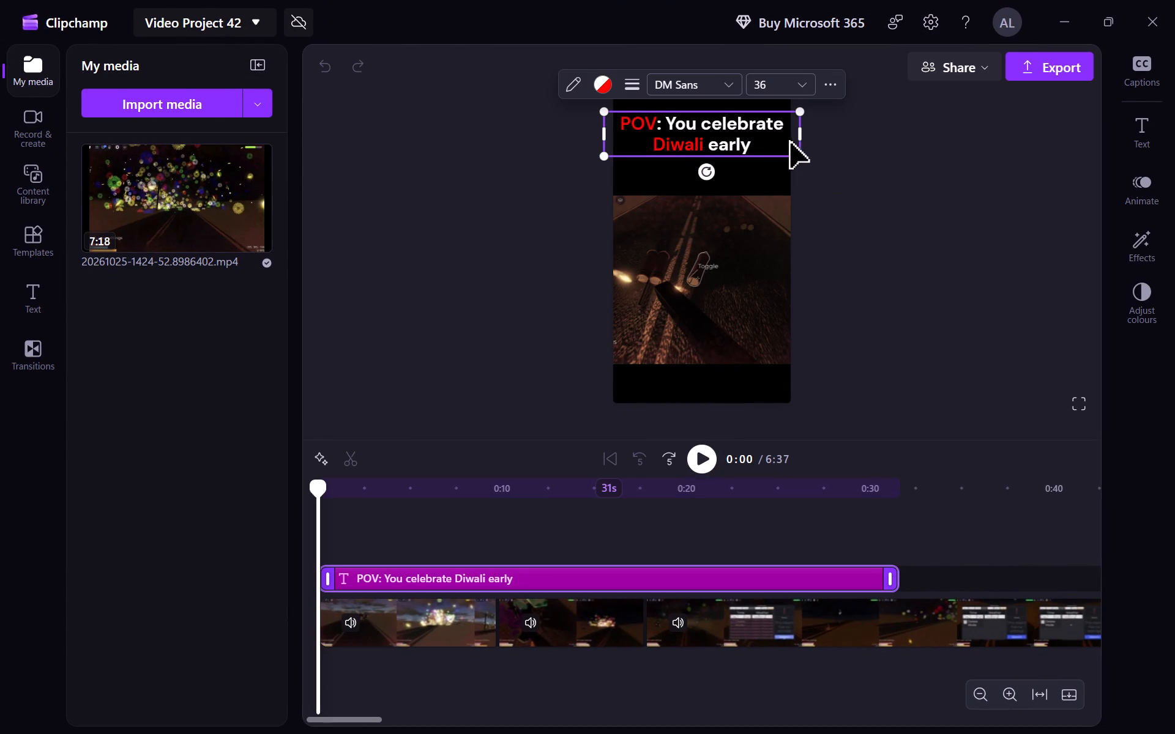
{"action": "left_click_drag", "start_coordinate": [800, 154], "coordinate": [800, 161]}
{"action": "left_click_drag", "start_coordinate": [758, 122], "coordinate": [745, 123]}
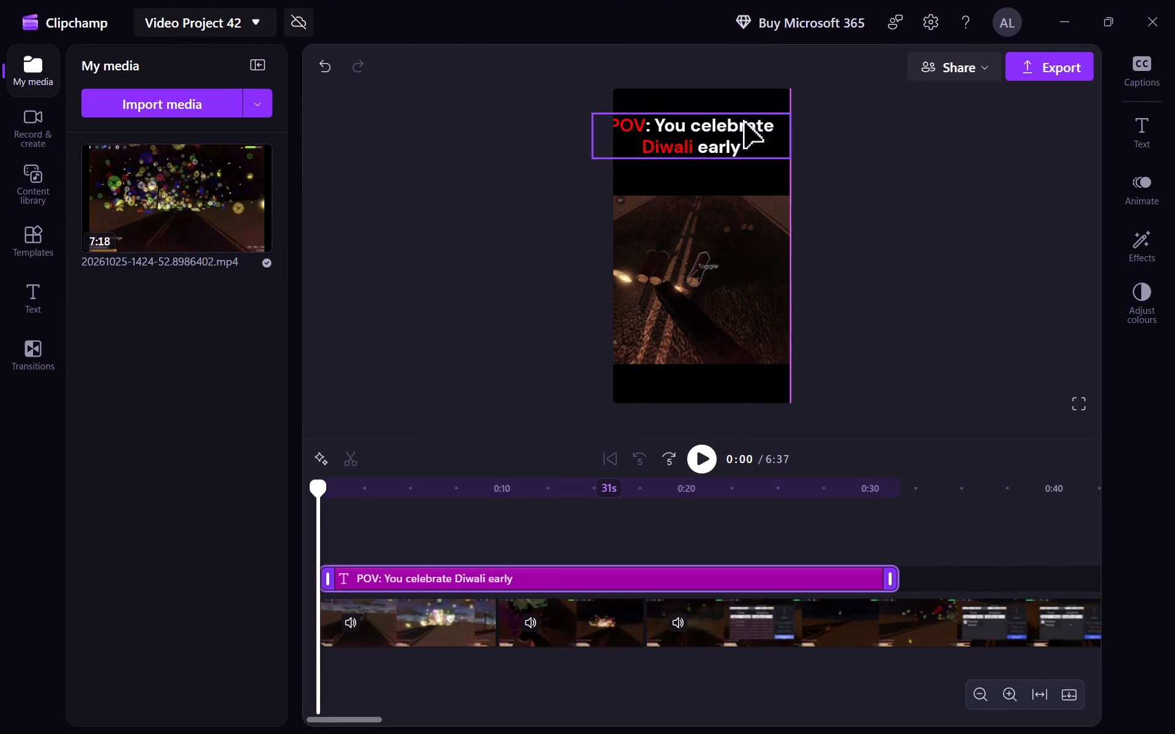
{"action": "left_click_drag", "start_coordinate": [745, 123], "coordinate": [756, 115]}
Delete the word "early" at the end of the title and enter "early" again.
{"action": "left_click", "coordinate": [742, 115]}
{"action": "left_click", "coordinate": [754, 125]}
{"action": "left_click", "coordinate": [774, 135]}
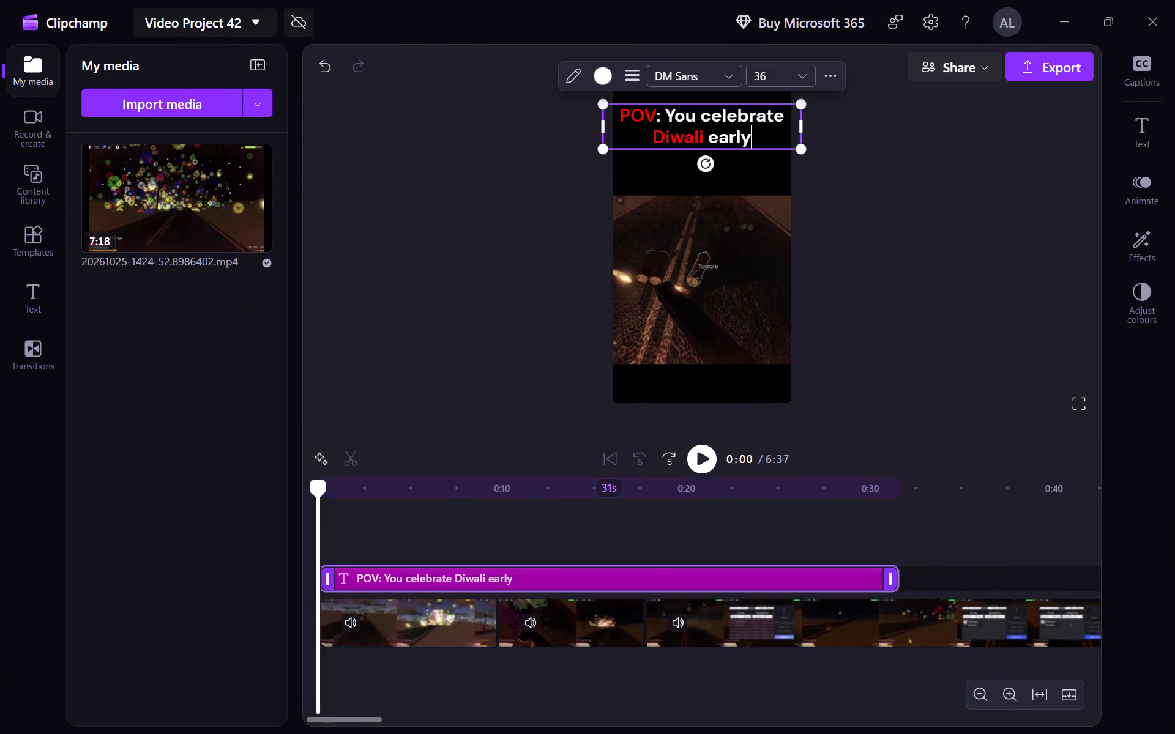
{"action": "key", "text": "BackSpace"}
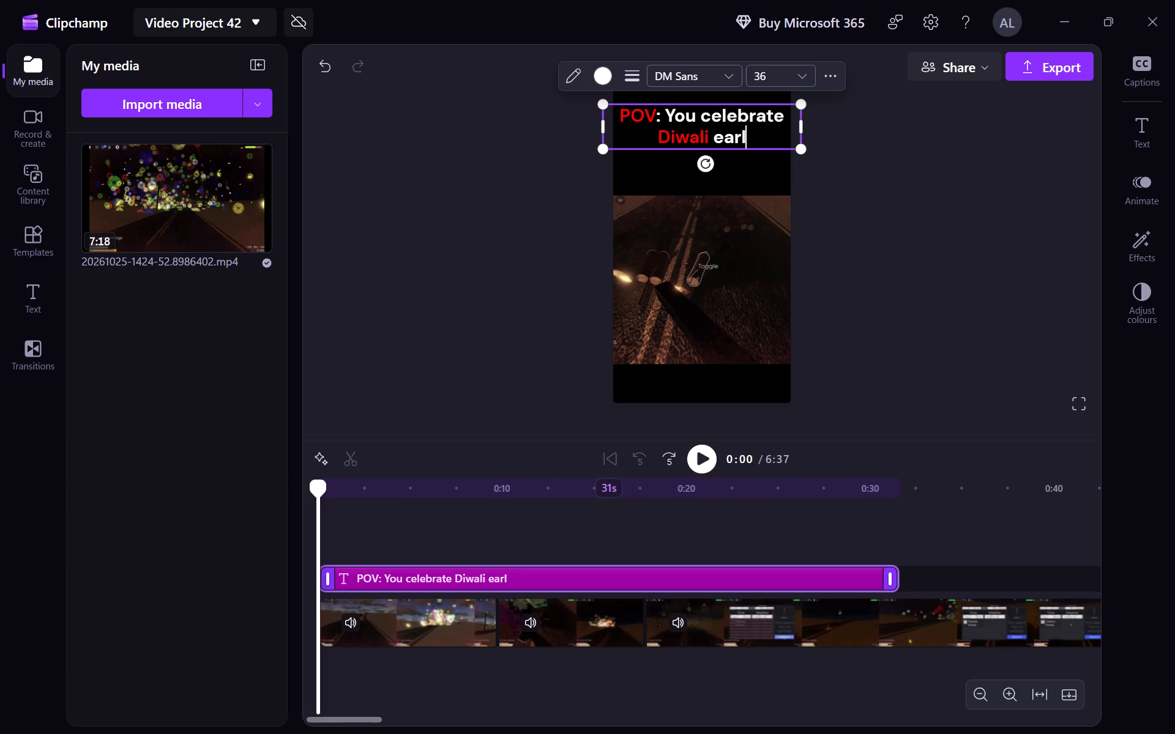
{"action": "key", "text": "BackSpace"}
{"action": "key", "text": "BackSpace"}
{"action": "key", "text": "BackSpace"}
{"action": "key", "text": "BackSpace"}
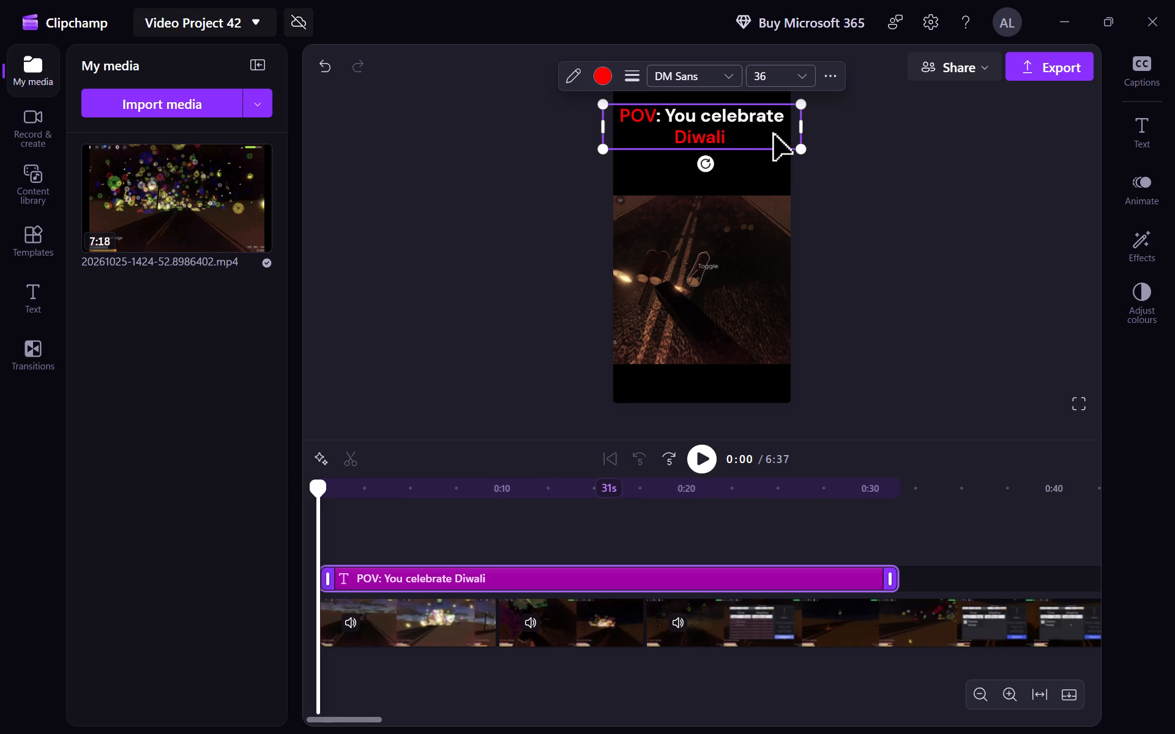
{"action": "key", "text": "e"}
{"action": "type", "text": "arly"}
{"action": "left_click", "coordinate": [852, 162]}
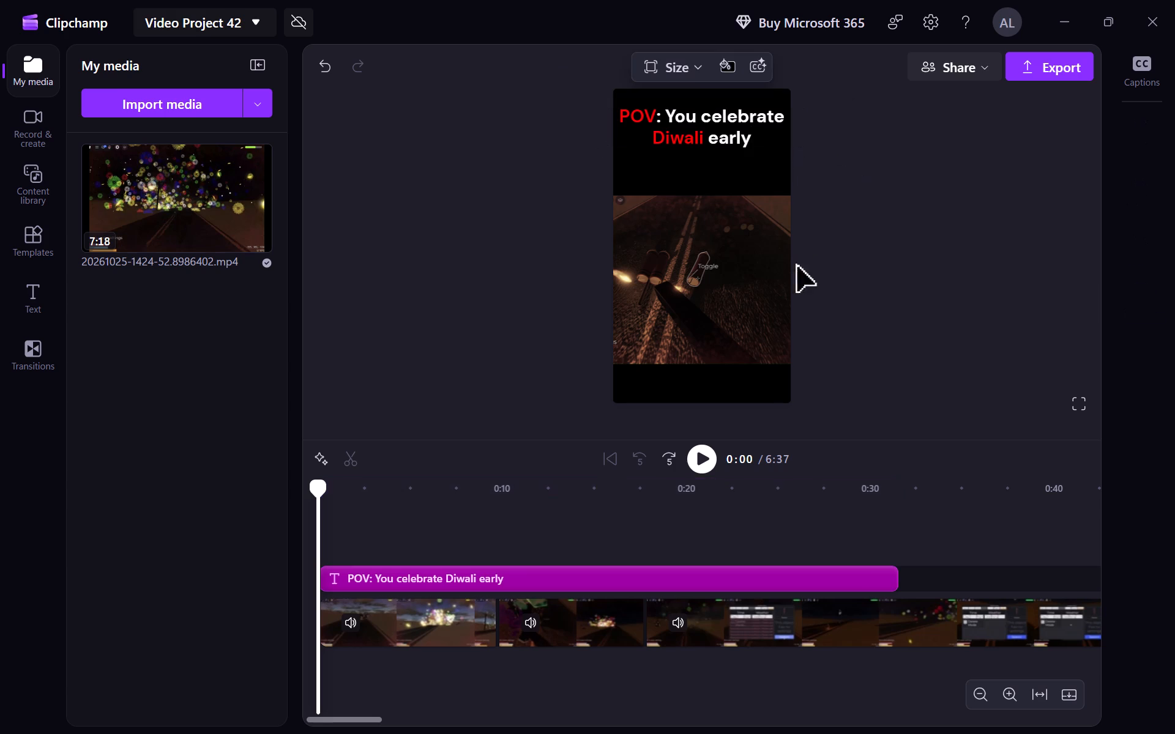
Play the video from the start through the beginning of the third clip, partly in full screen, to check the title and cuts.
{"action": "left_click", "coordinate": [718, 451]}
{"action": "left_click", "coordinate": [706, 454]}
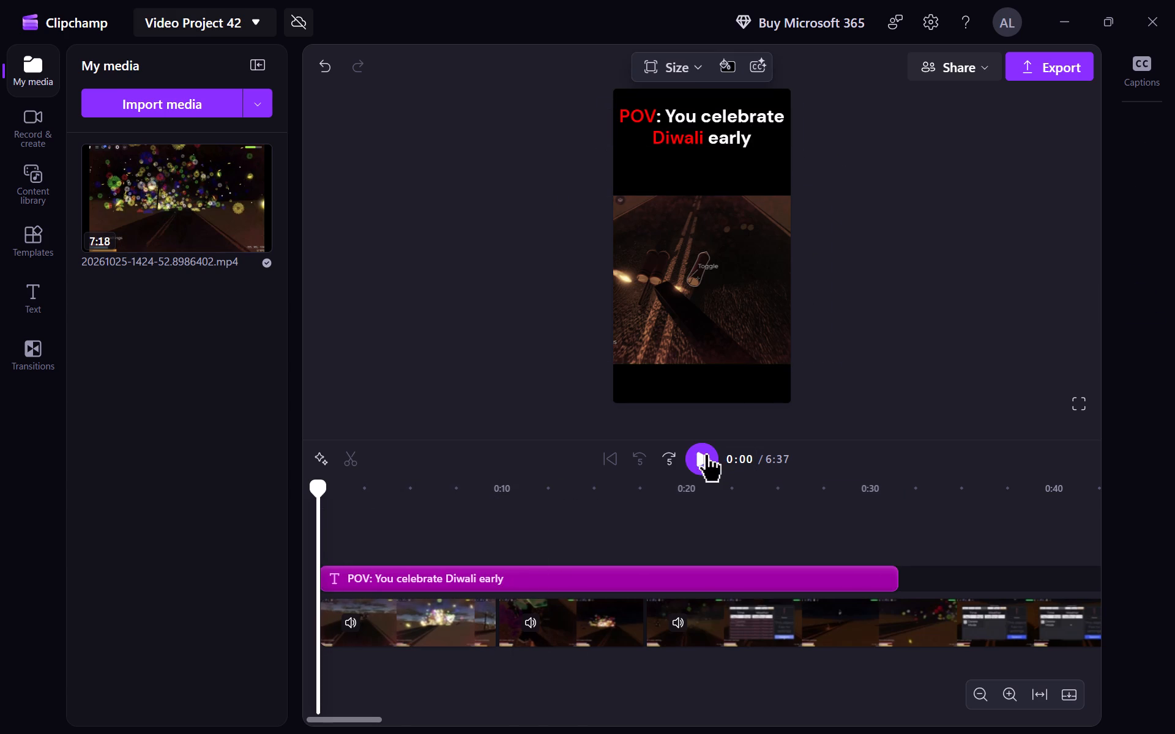
{"action": "left_click", "coordinate": [346, 539]}
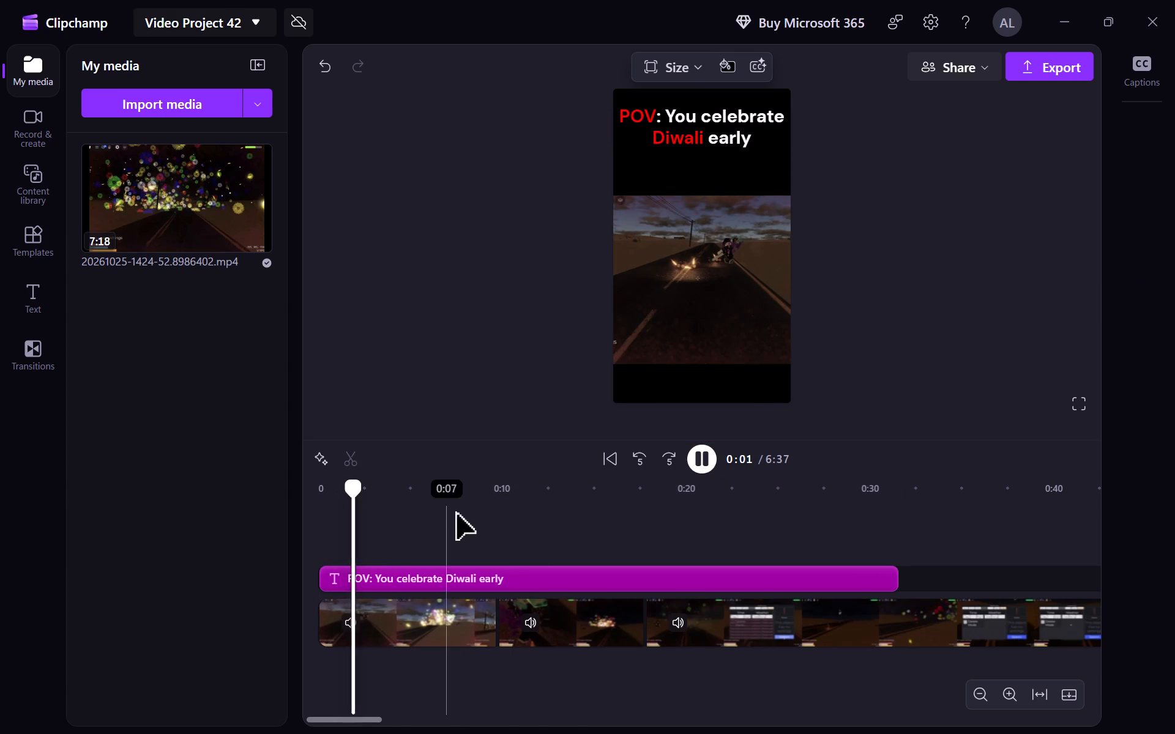
{"action": "left_click", "coordinate": [406, 521]}
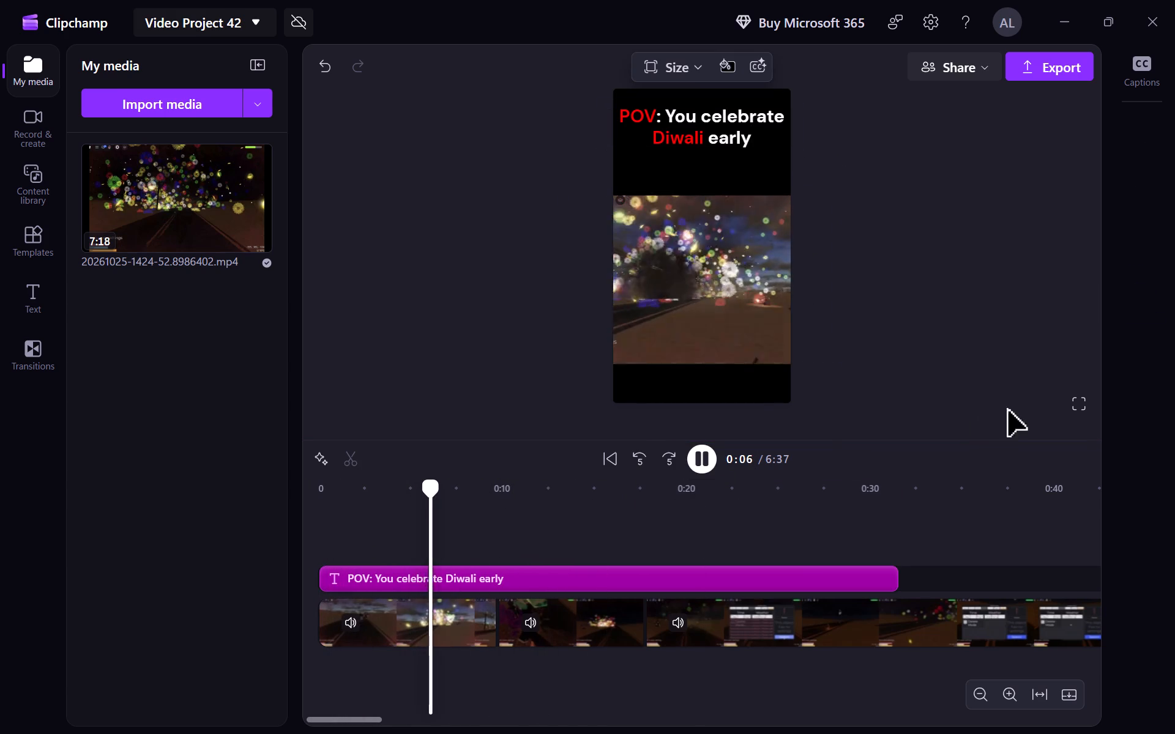
{"action": "left_click", "coordinate": [1080, 407]}
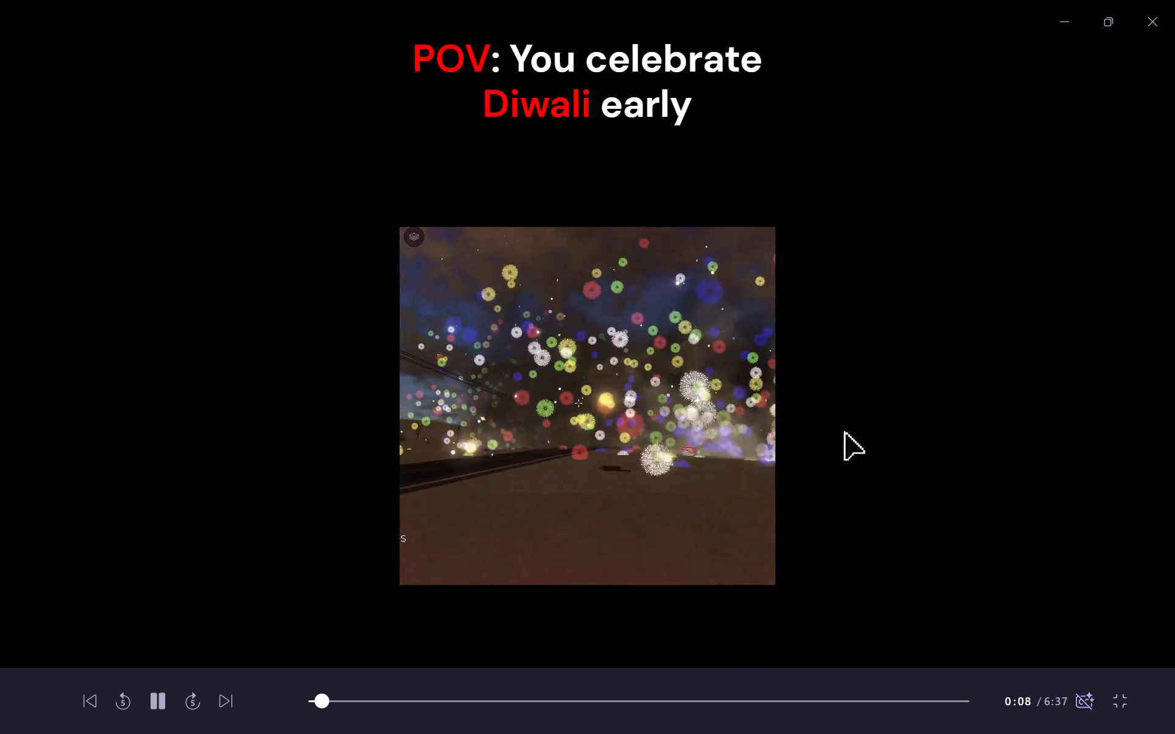
{"action": "left_click", "coordinate": [1130, 703]}
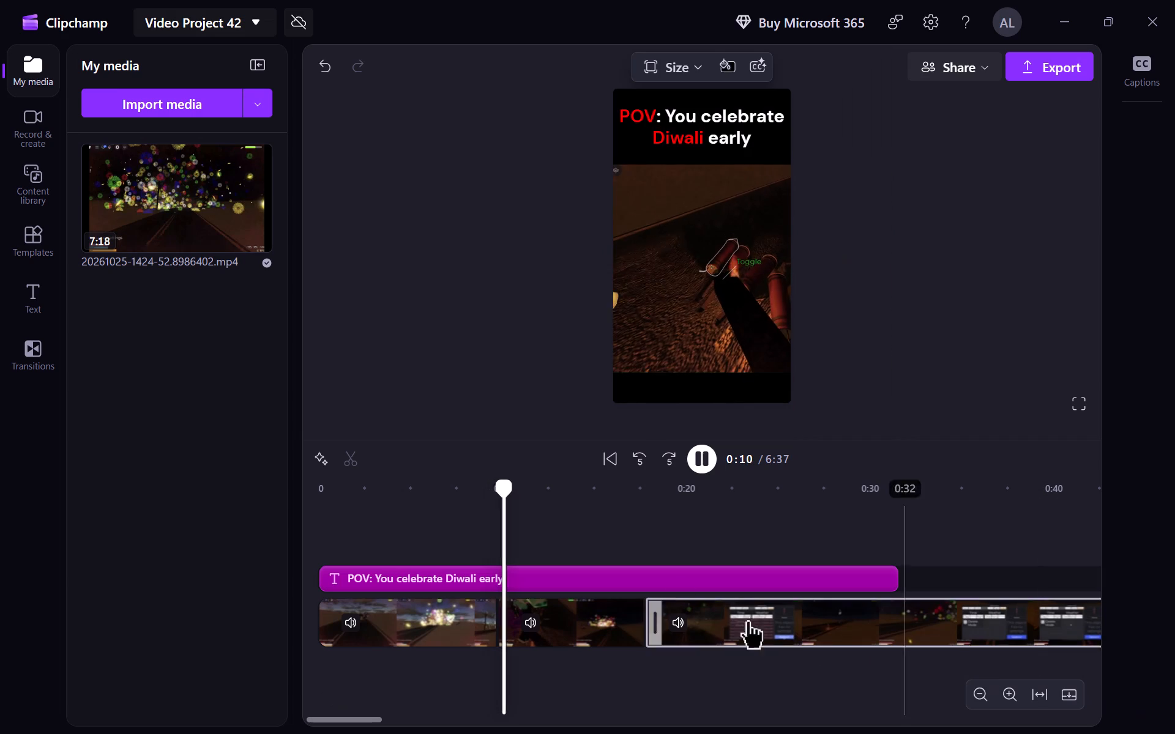
{"action": "left_click", "coordinate": [567, 525]}
{"action": "left_click", "coordinate": [602, 524]}
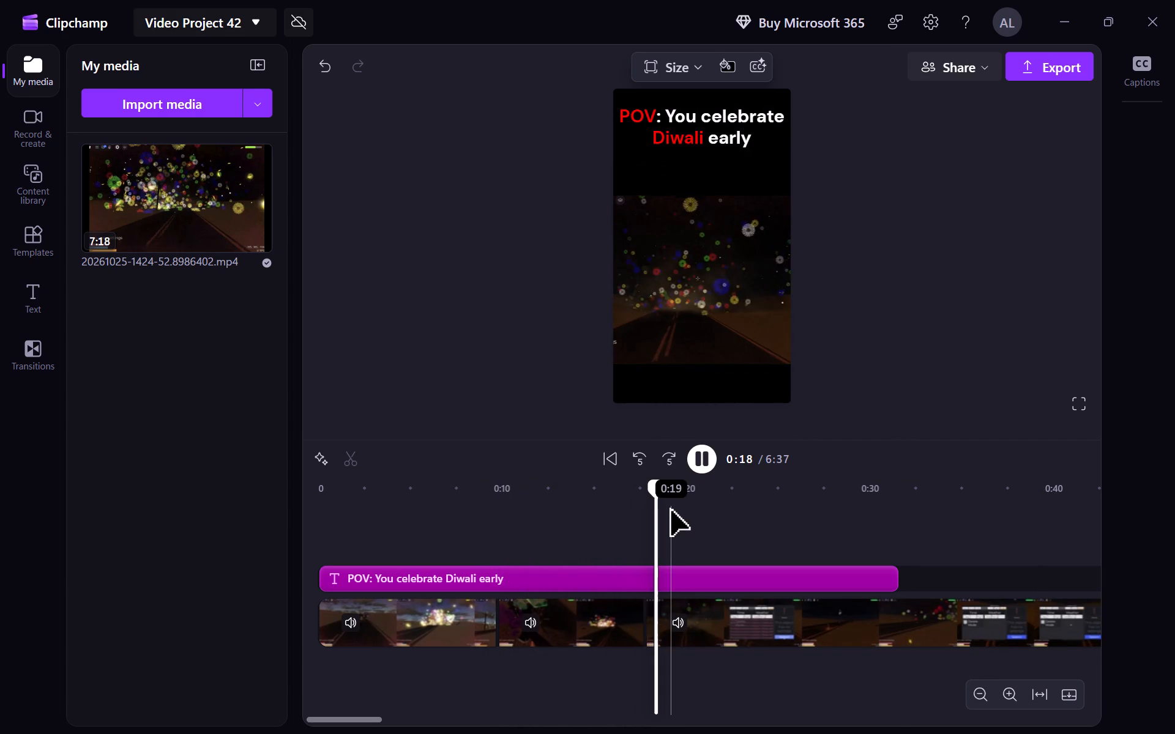
{"action": "left_click", "coordinate": [655, 511]}
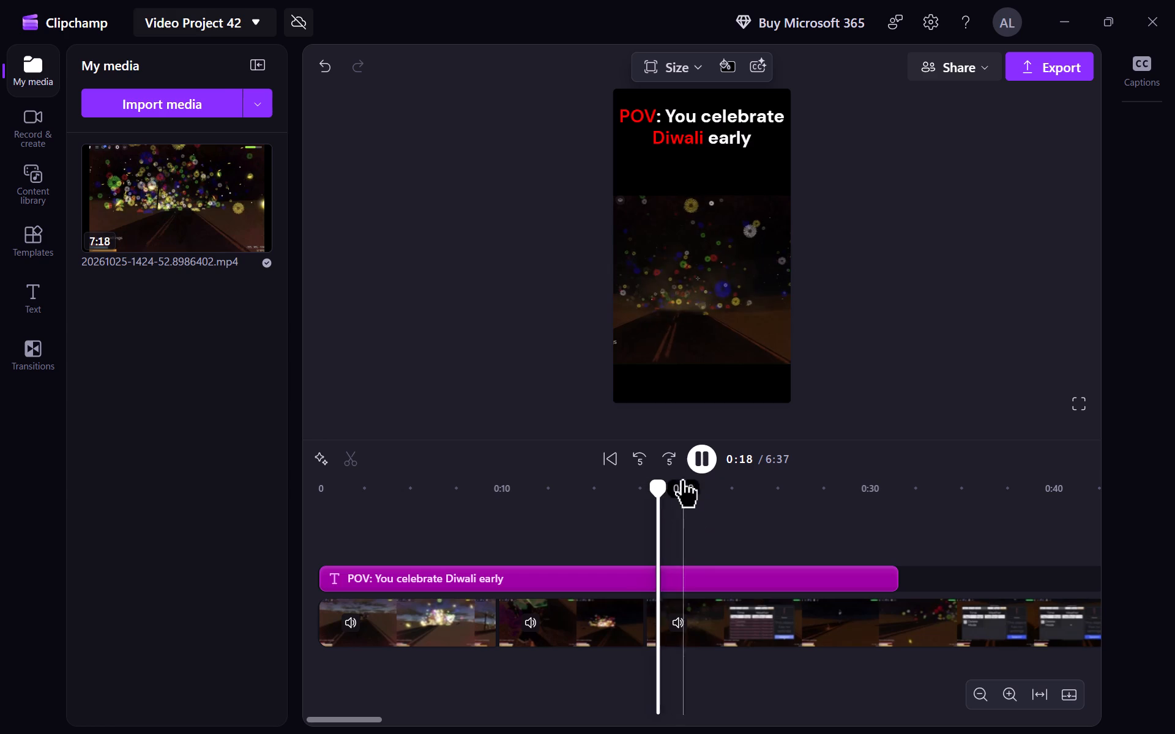
{"action": "left_click", "coordinate": [695, 461]}
Trim the end of the second clip so that it lasts about 7 seconds.
{"action": "left_click", "coordinate": [614, 525]}
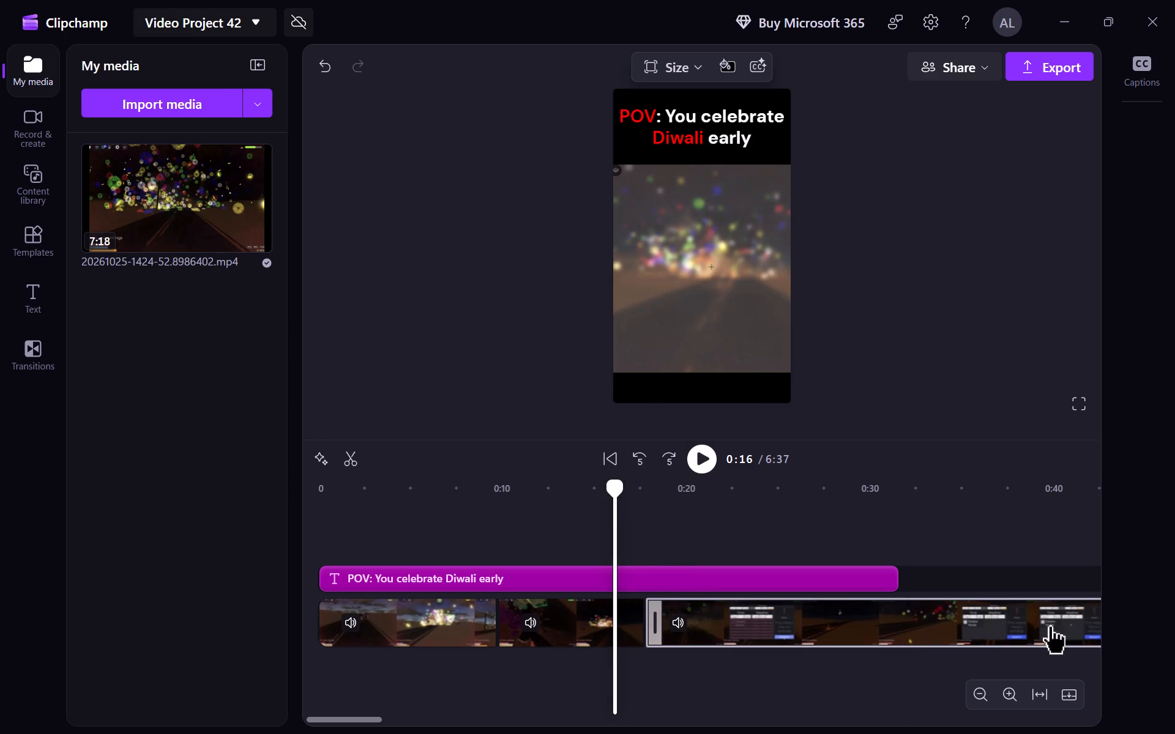
{"action": "left_click_drag", "start_coordinate": [348, 712], "coordinate": [378, 713]}
{"action": "left_click_drag", "start_coordinate": [367, 717], "coordinate": [445, 713]}
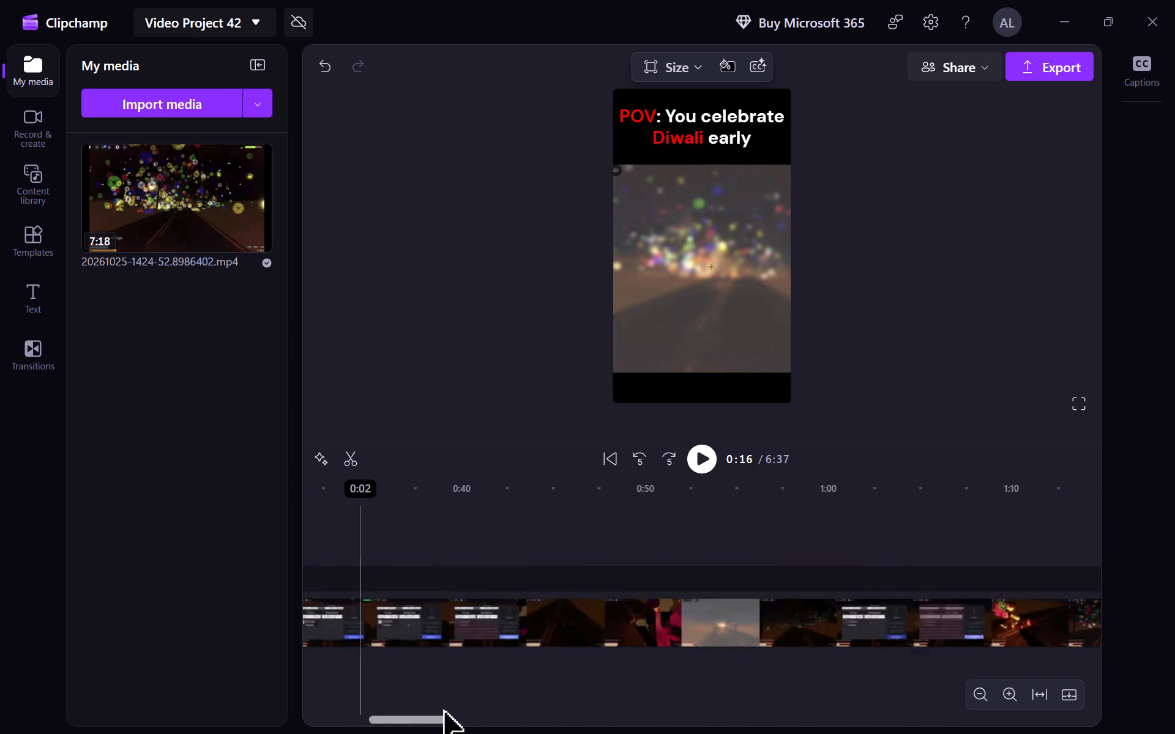
{"action": "left_click_drag", "start_coordinate": [445, 713], "coordinate": [341, 712]}
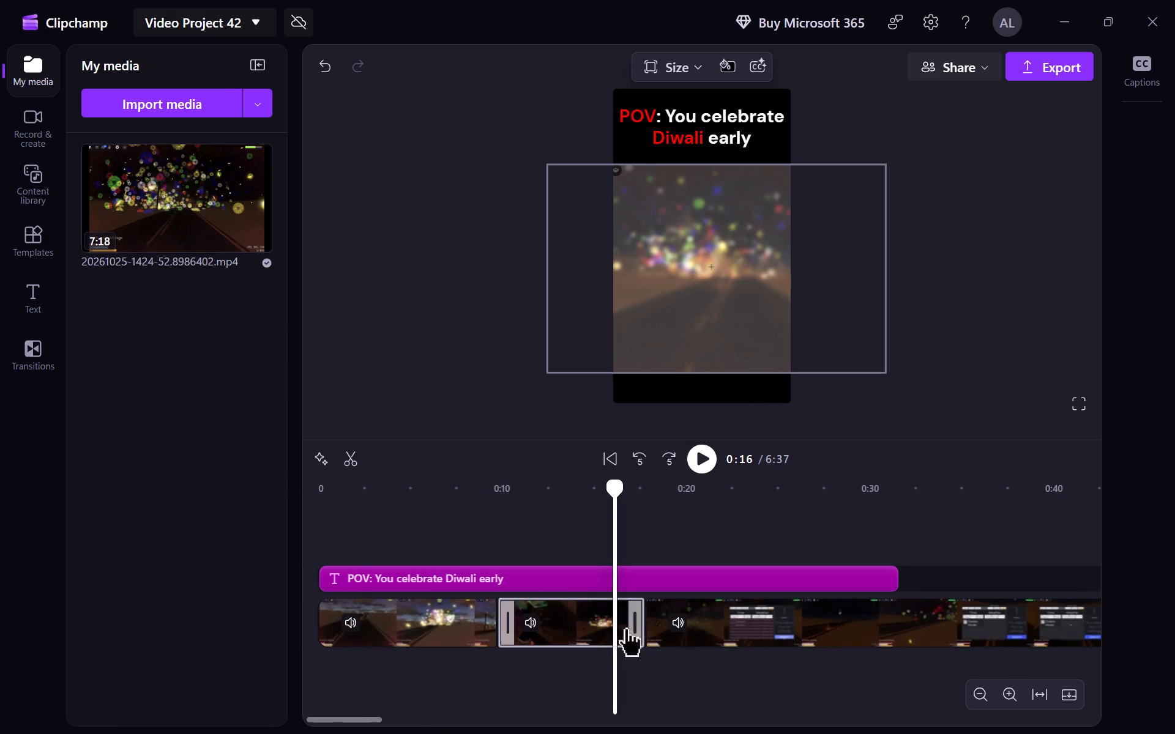
{"action": "right_click", "coordinate": [635, 626]}
{"action": "left_click", "coordinate": [636, 658]}
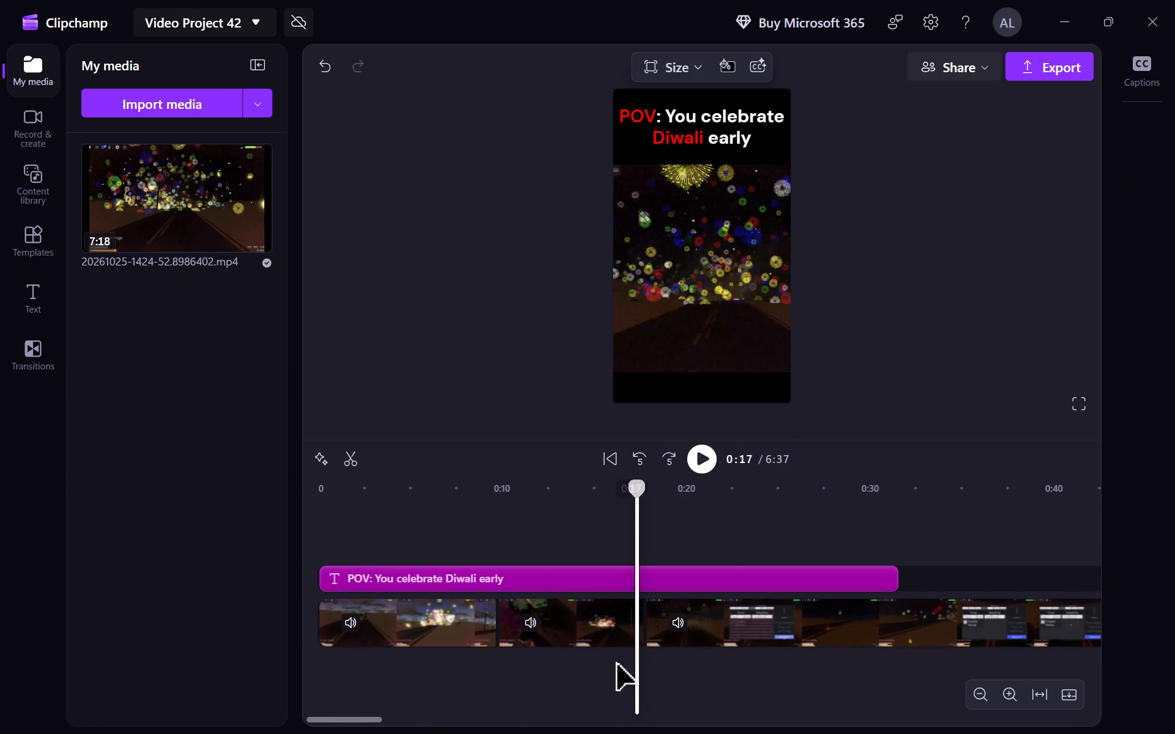
{"action": "left_click", "coordinate": [599, 667]}
{"action": "left_click_drag", "start_coordinate": [636, 624], "coordinate": [618, 619]}
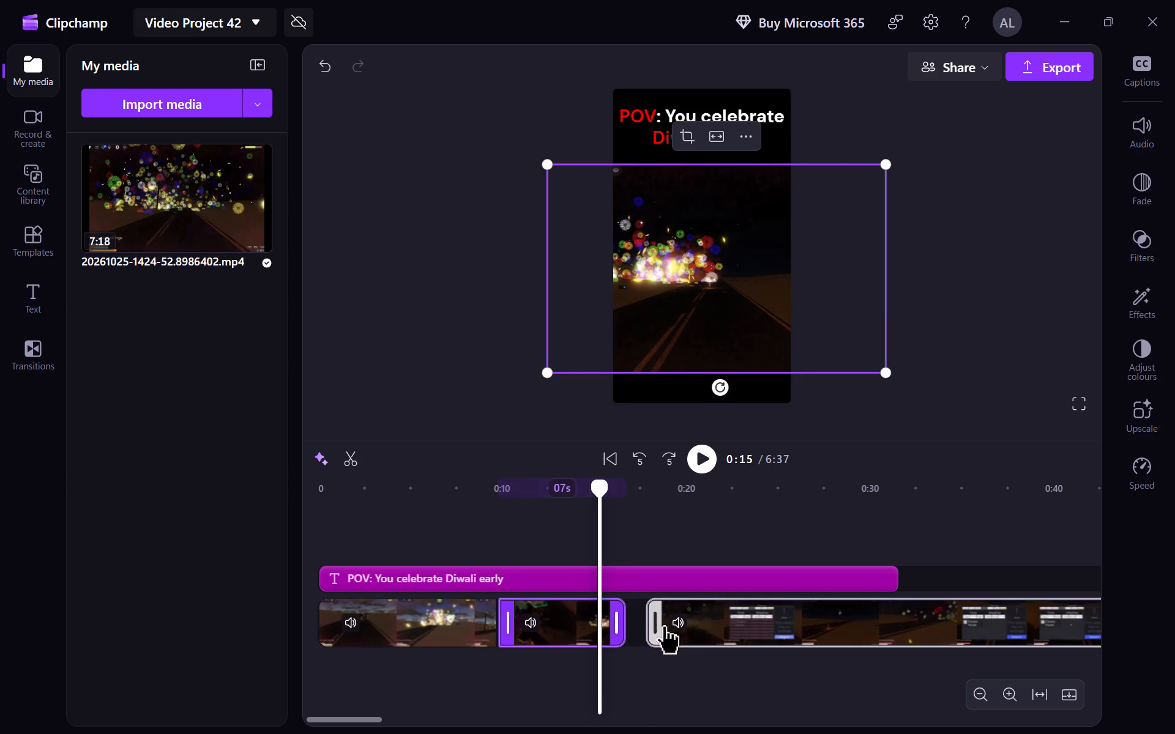
Move the third clip against the end of the shortened second clip to close the gap.
{"action": "left_click_drag", "start_coordinate": [686, 622], "coordinate": [656, 620]}
{"action": "left_click_drag", "start_coordinate": [625, 683], "coordinate": [592, 684]}
{"action": "left_click", "coordinate": [528, 666]}
{"action": "left_click", "coordinate": [614, 530]}
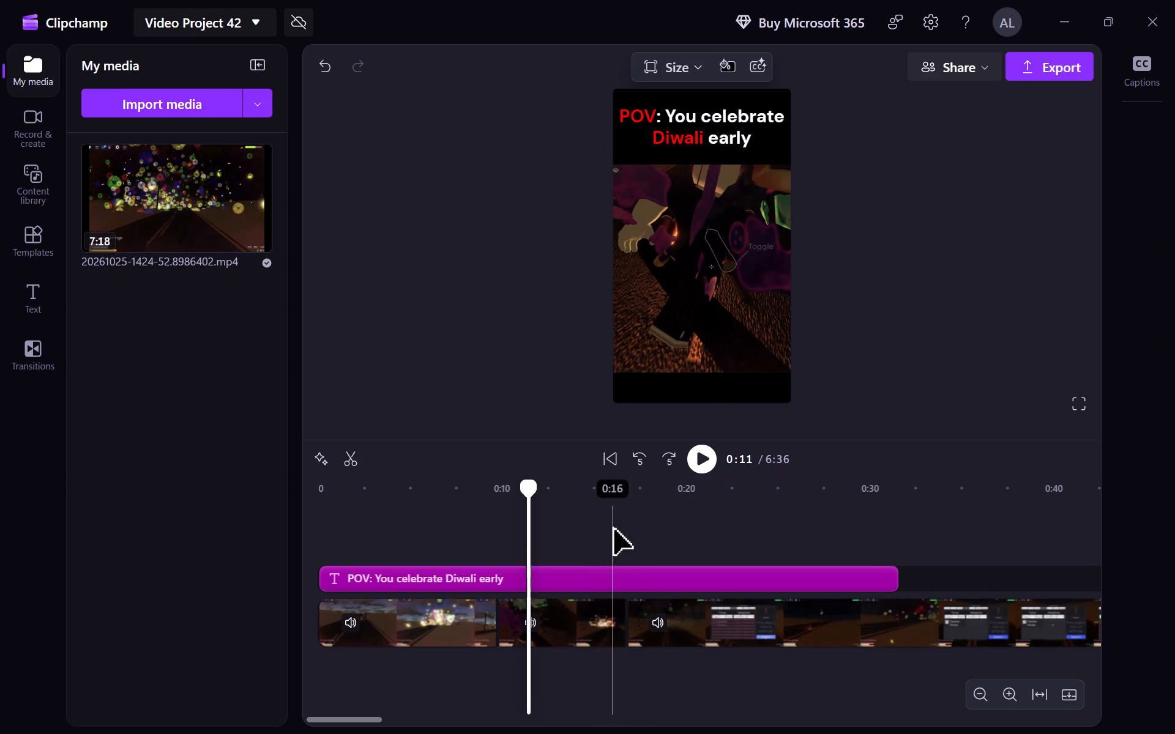
{"action": "left_click", "coordinate": [395, 517]}
Browse the available transitions, covering fades and blurs, wipes, zooms and spins, and pushes.
{"action": "left_click", "coordinate": [3, 278]}
{"action": "left_click", "coordinate": [12, 286]}
{"action": "left_click", "coordinate": [27, 327]}
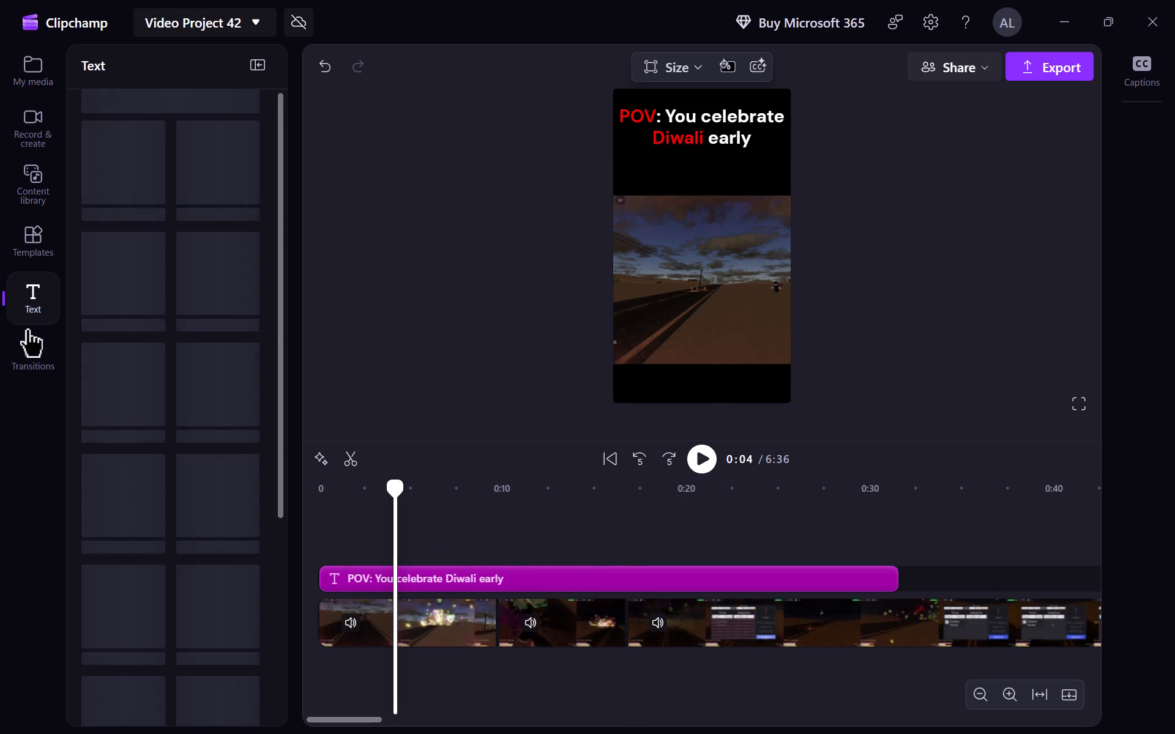
{"action": "left_click", "coordinate": [31, 337]}
{"action": "scroll", "coordinate": [116, 327], "scroll_direction": "down", "scroll_amount": 2}
{"action": "scroll", "coordinate": [115, 369], "scroll_direction": "up", "scroll_amount": 1}
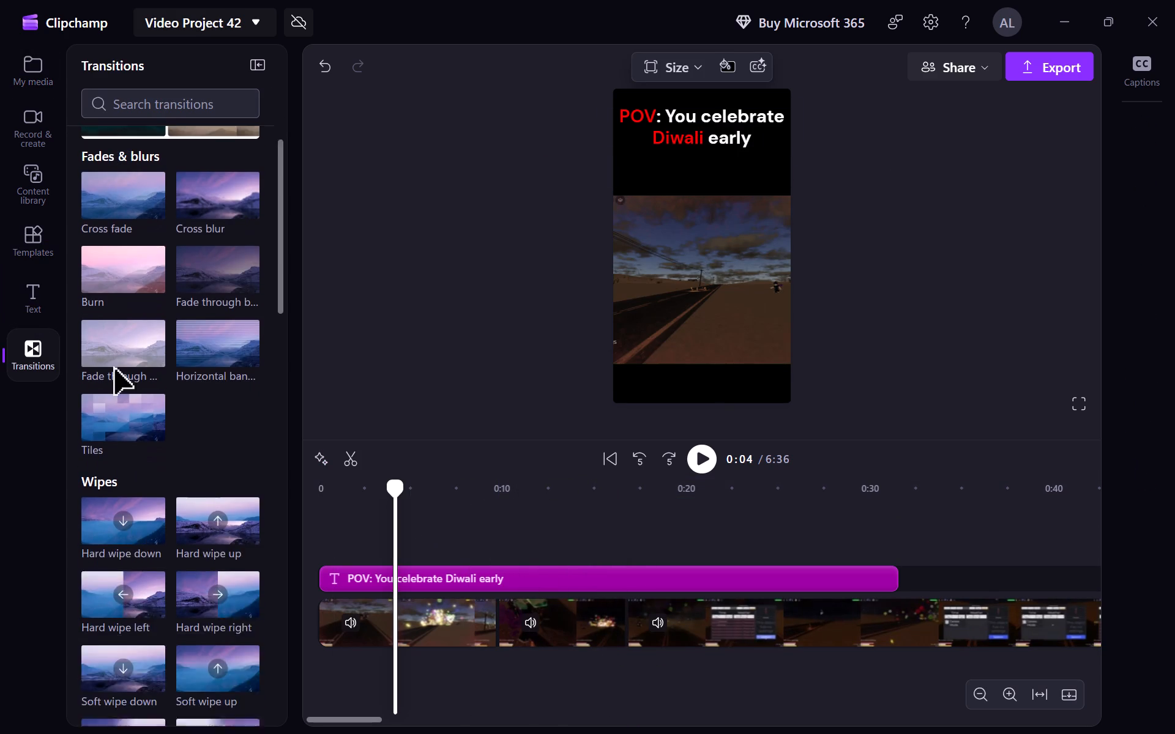
{"action": "scroll", "coordinate": [115, 369], "scroll_direction": "up", "scroll_amount": 2}
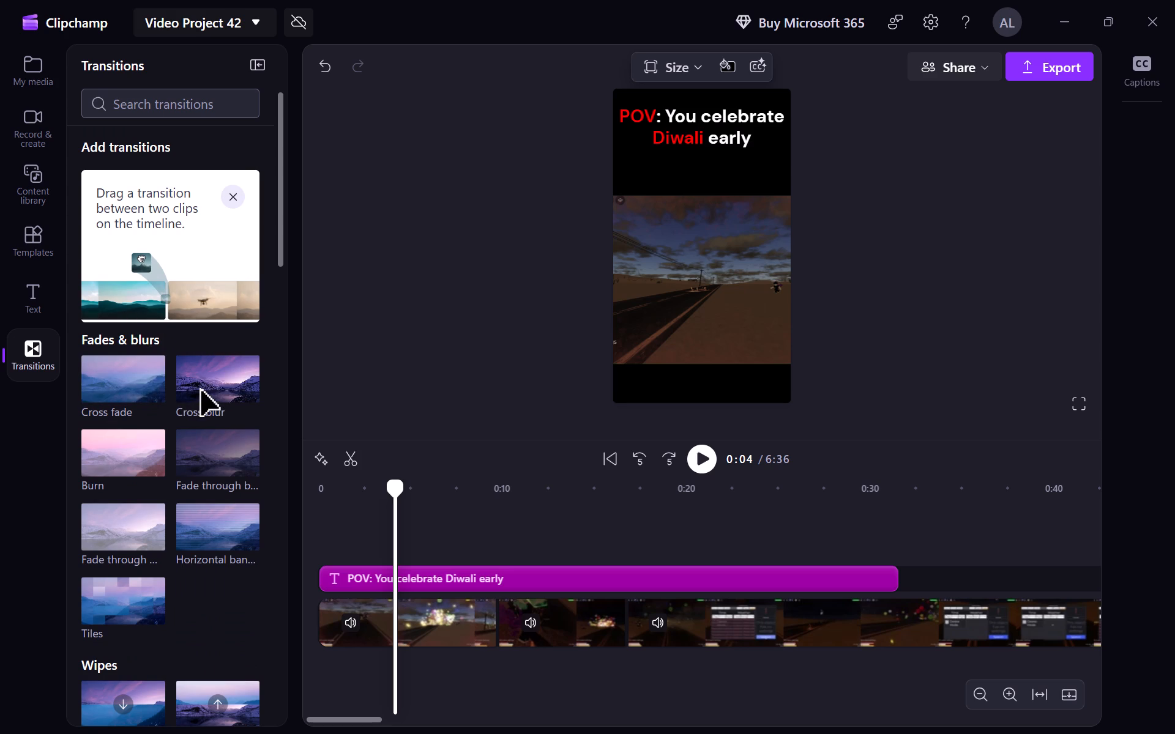
{"action": "scroll", "coordinate": [154, 517], "scroll_direction": "down", "scroll_amount": 3}
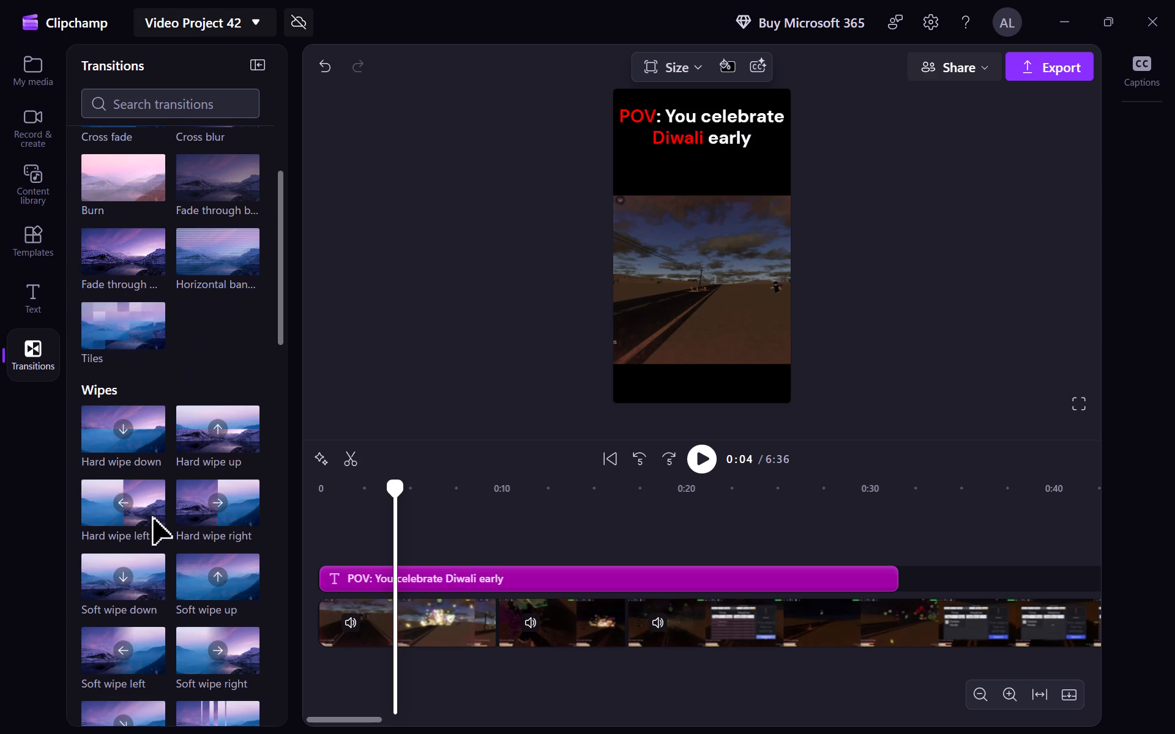
{"action": "scroll", "coordinate": [174, 385], "scroll_direction": "down", "scroll_amount": 4}
{"action": "scroll", "coordinate": [190, 587], "scroll_direction": "down", "scroll_amount": 3}
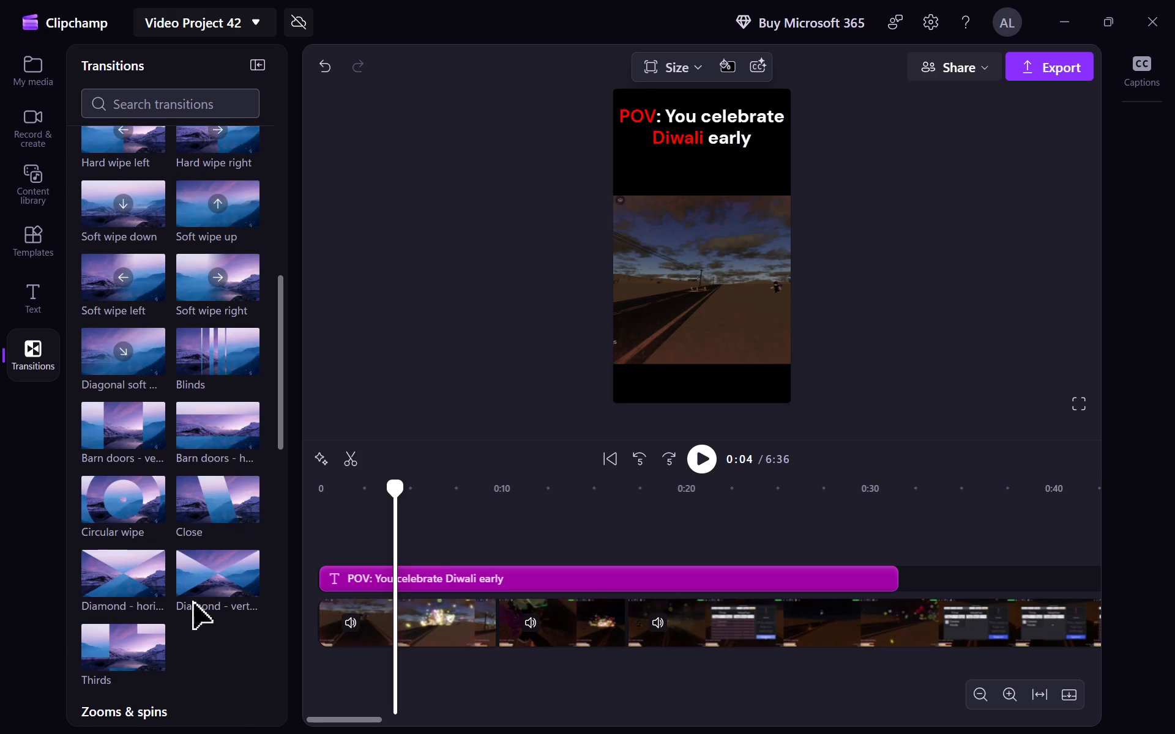
{"action": "scroll", "coordinate": [194, 604], "scroll_direction": "down", "scroll_amount": 1}
{"action": "scroll", "coordinate": [166, 418], "scroll_direction": "down", "scroll_amount": 2}
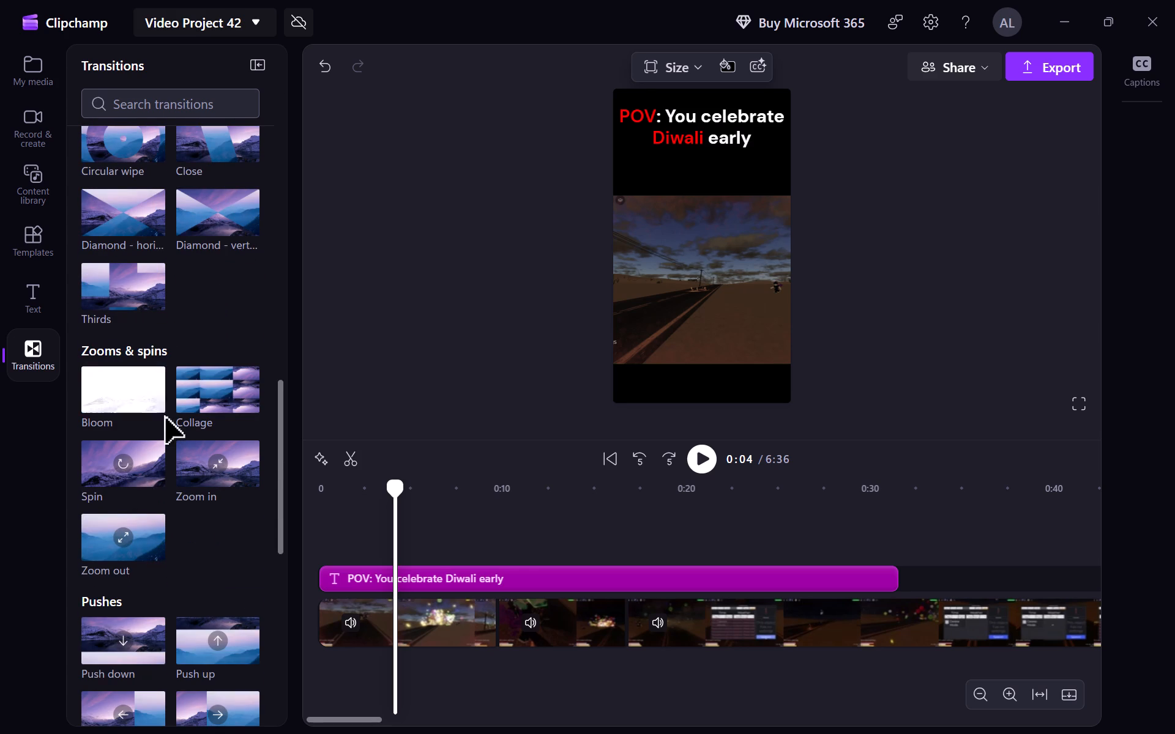
{"action": "scroll", "coordinate": [166, 418], "scroll_direction": "down", "scroll_amount": 1}
{"action": "scroll", "coordinate": [214, 554], "scroll_direction": "up", "scroll_amount": 12}
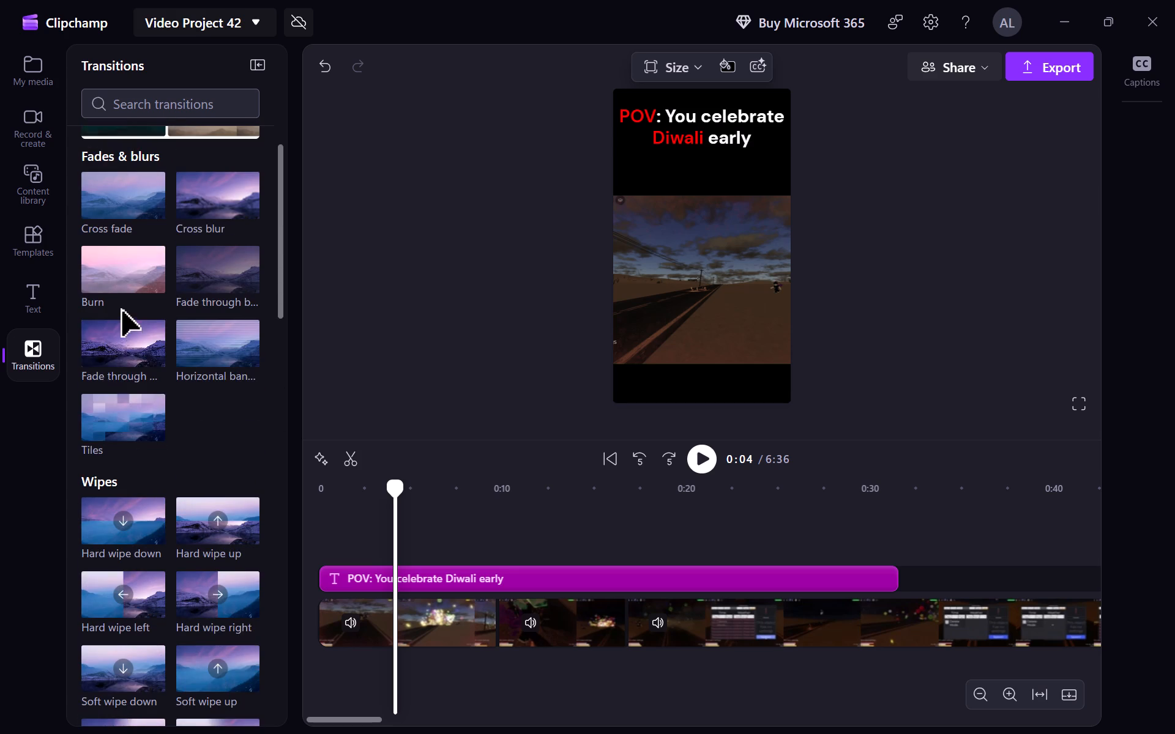
{"action": "scroll", "coordinate": [124, 321], "scroll_direction": "up", "scroll_amount": 3}
Add a Cross fade transition between the first and second clips and play across the cut to check it.
{"action": "left_click_drag", "start_coordinate": [123, 363], "coordinate": [486, 626]}
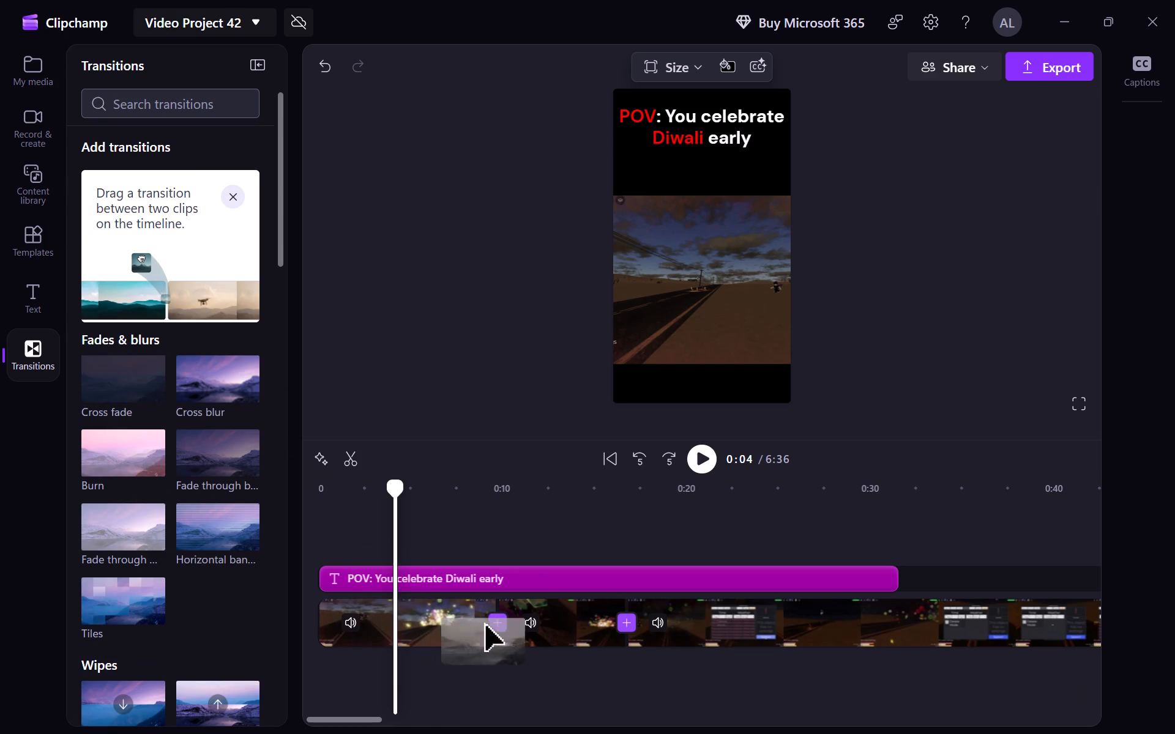
{"action": "left_click_drag", "start_coordinate": [486, 626], "coordinate": [502, 621]}
{"action": "left_click", "coordinate": [488, 553]}
{"action": "left_click", "coordinate": [482, 550]}
{"action": "left_click", "coordinate": [701, 452]}
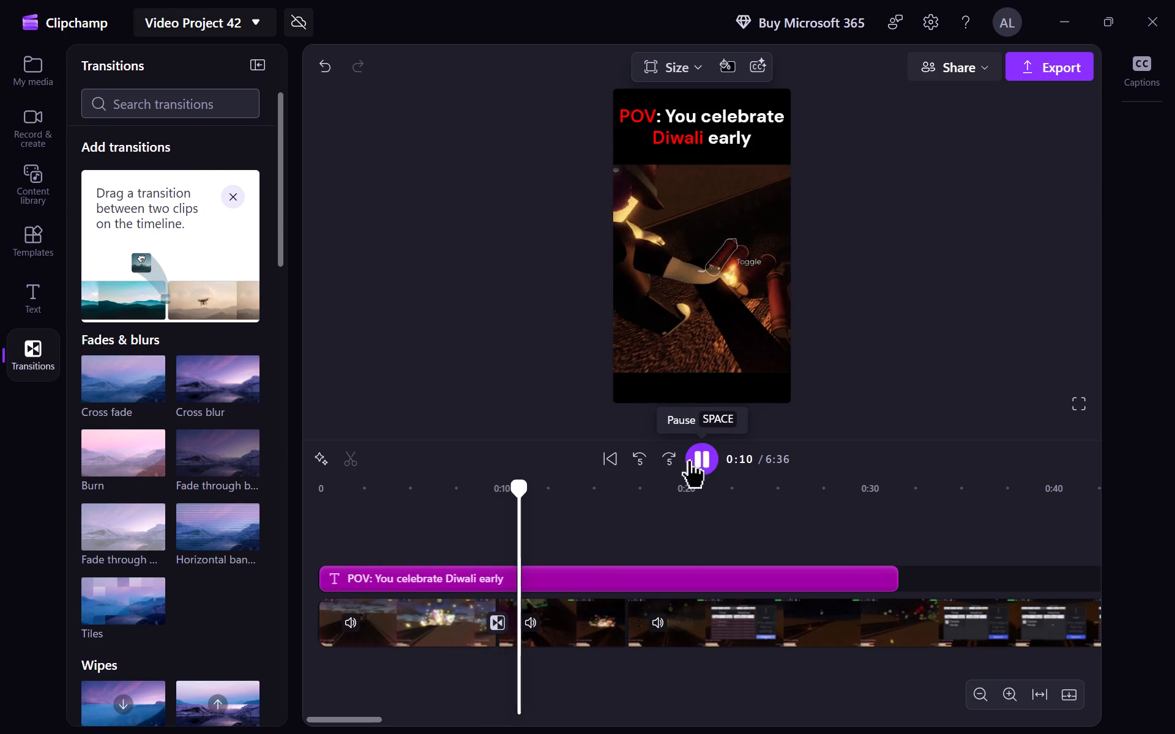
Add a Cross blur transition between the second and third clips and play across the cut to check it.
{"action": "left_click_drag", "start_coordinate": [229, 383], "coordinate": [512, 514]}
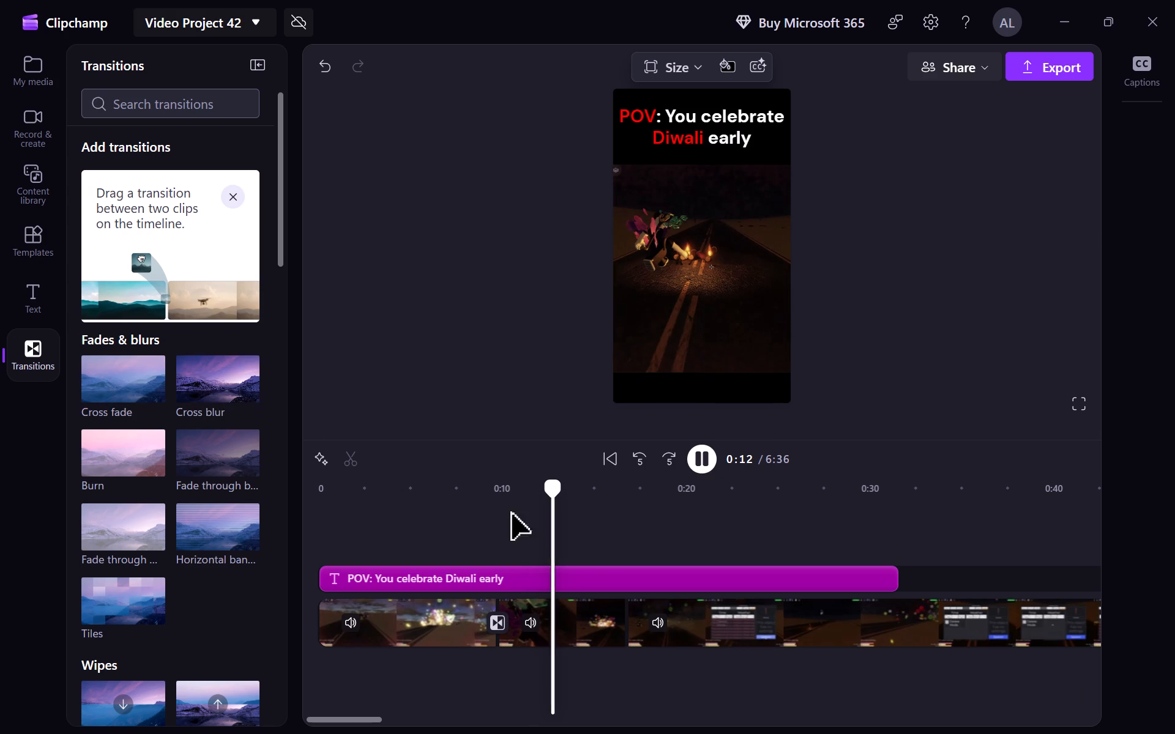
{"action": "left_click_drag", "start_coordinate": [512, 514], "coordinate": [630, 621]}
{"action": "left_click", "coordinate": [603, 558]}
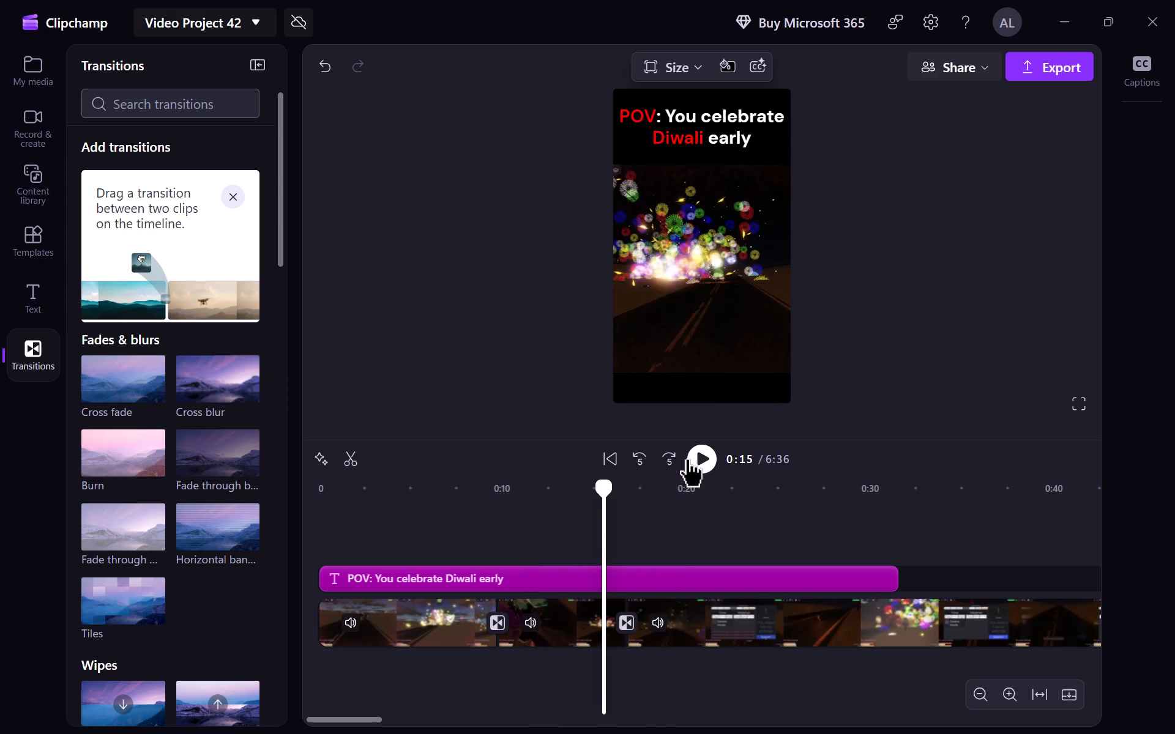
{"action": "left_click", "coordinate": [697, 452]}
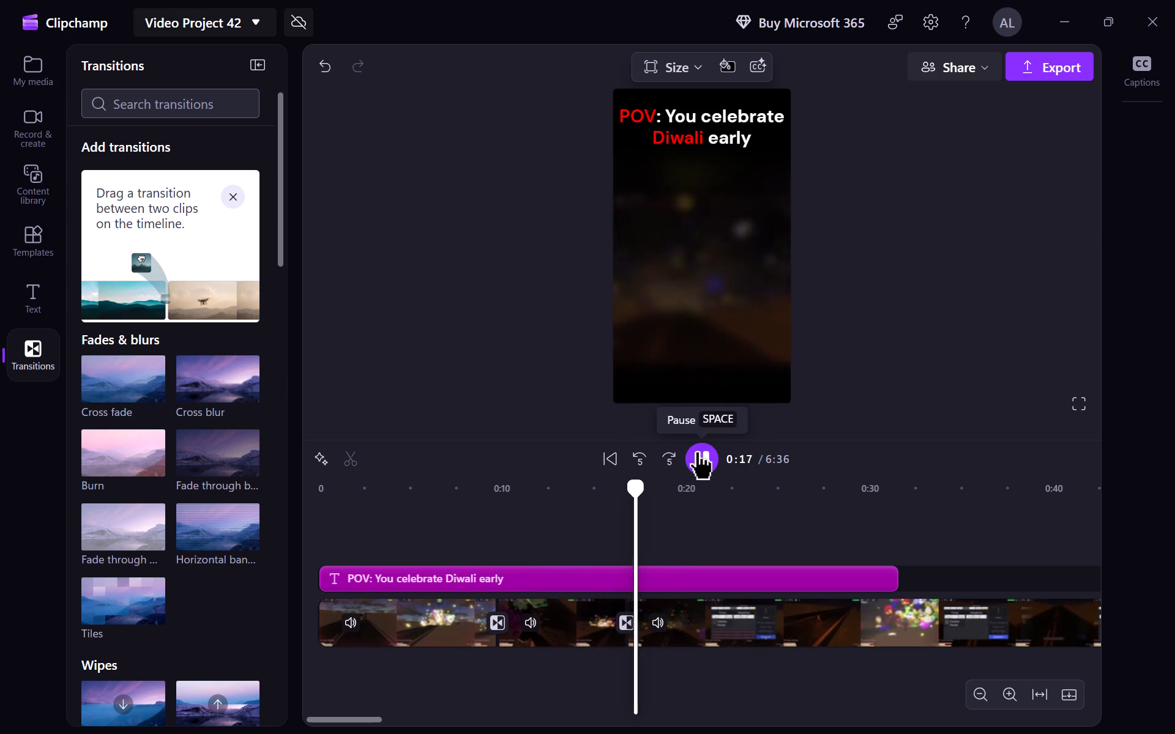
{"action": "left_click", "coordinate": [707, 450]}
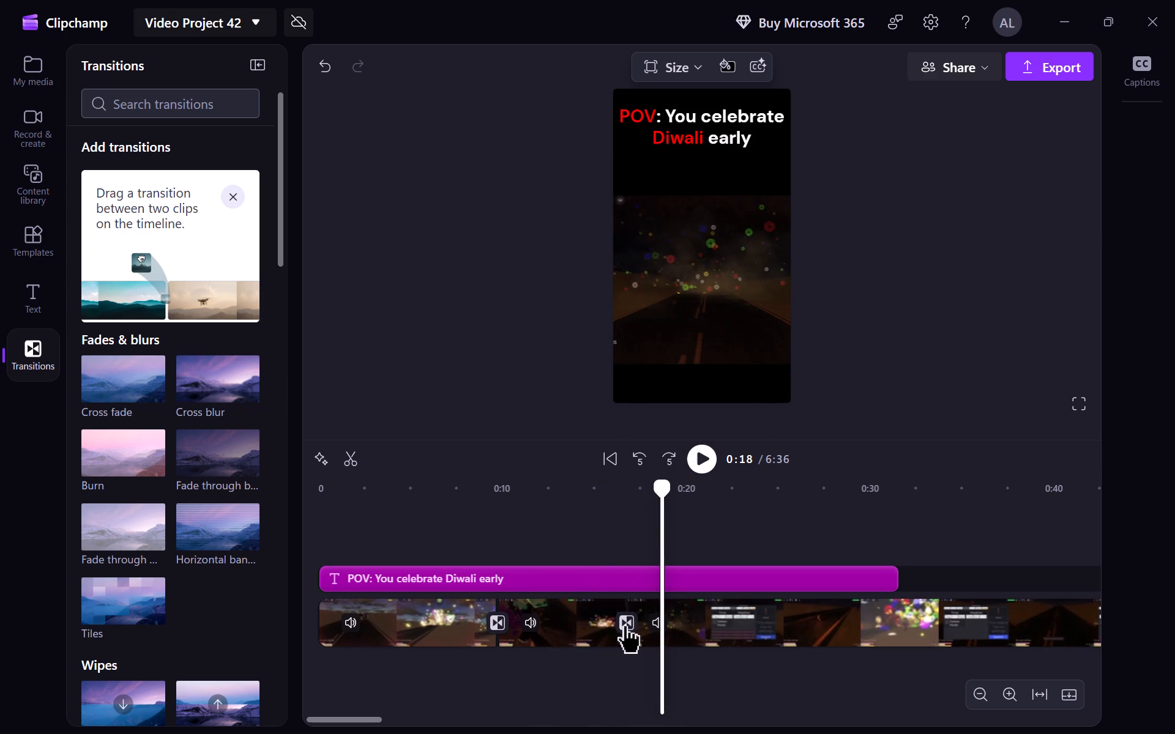
Replace the transition between the second and third clips with Cross fade.
{"action": "left_click", "coordinate": [622, 631]}
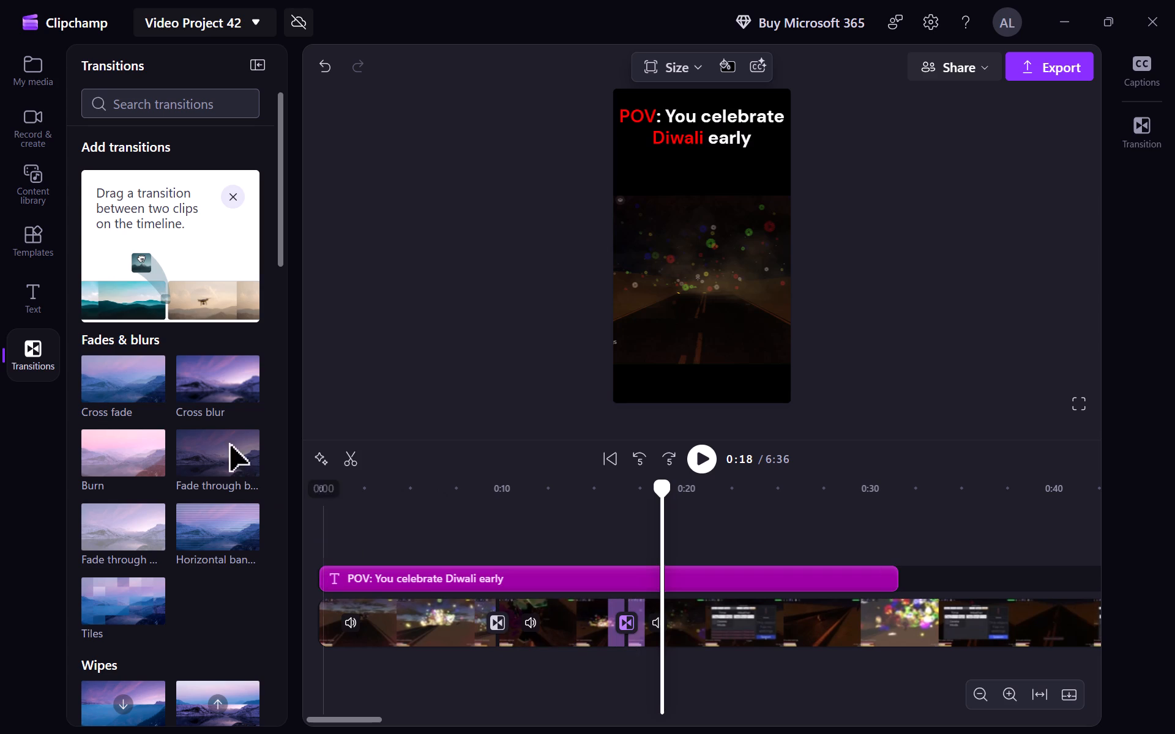
{"action": "left_click_drag", "start_coordinate": [110, 371], "coordinate": [641, 622]}
{"action": "left_click", "coordinate": [574, 562]}
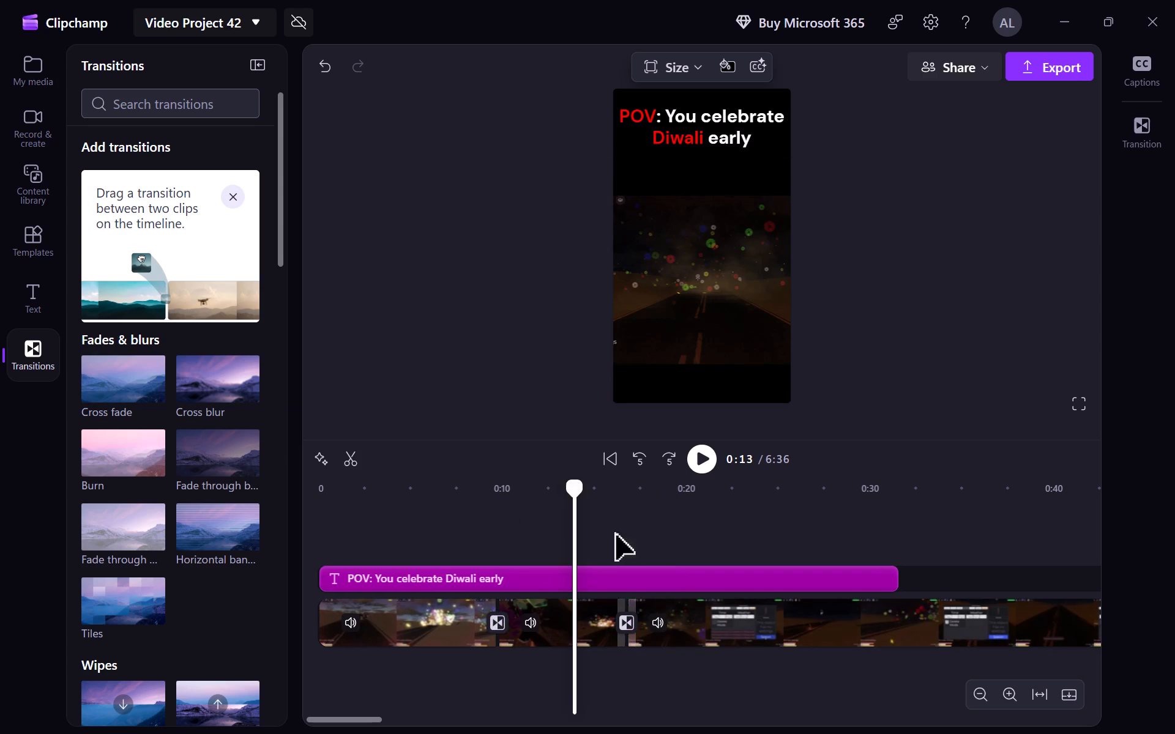
Play and scrub through the long third clip from 0:13 to 0:37, looking for a firework moment worth keeping.
{"action": "left_click", "coordinate": [698, 462]}
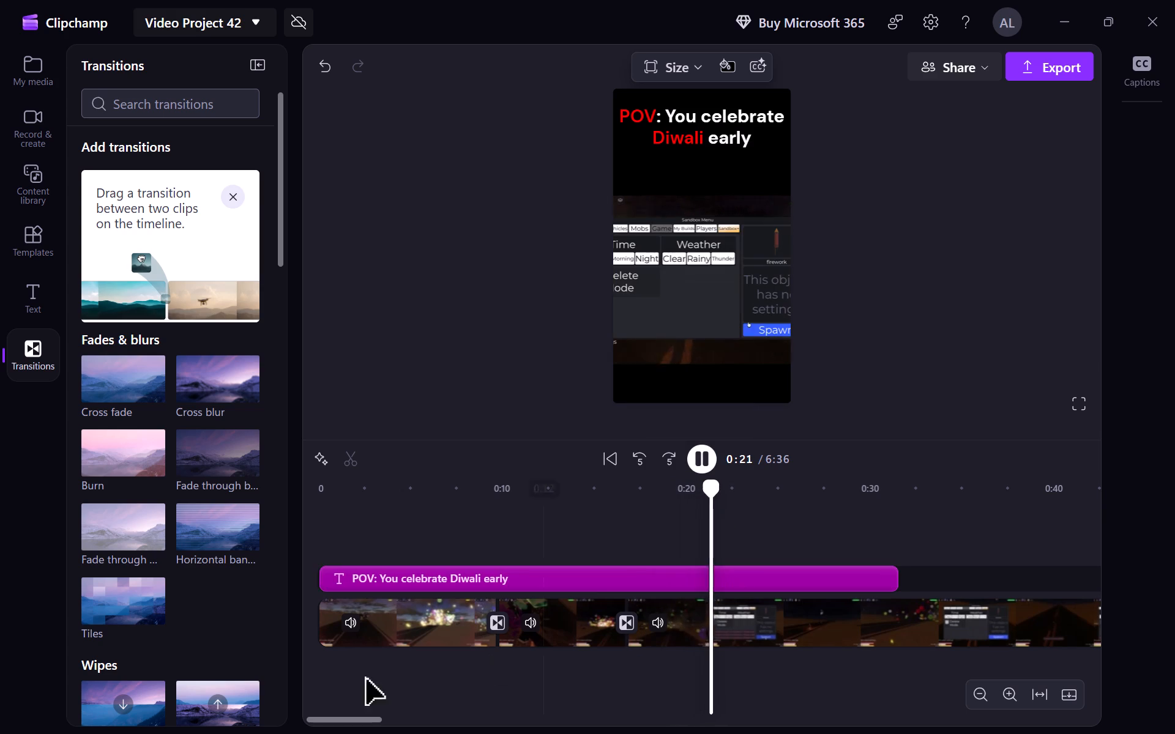
{"action": "left_click_drag", "start_coordinate": [326, 716], "coordinate": [364, 716]}
{"action": "left_click", "coordinate": [474, 663]}
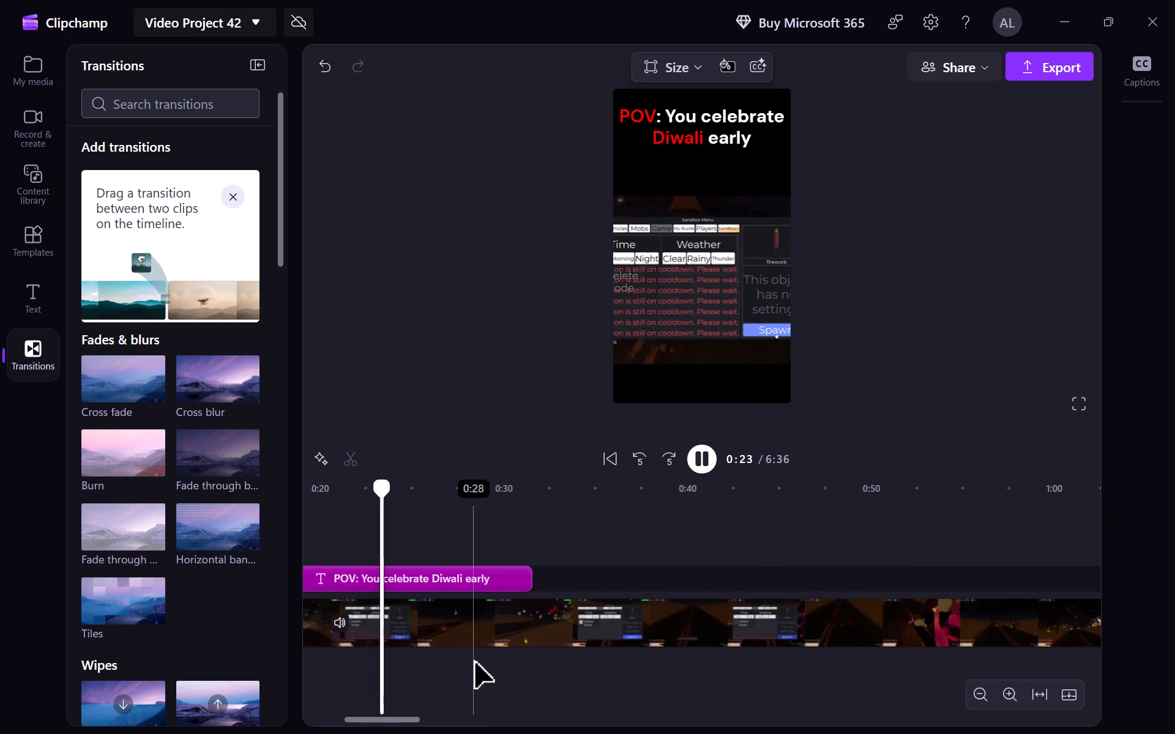
{"action": "left_click", "coordinate": [523, 656]}
{"action": "left_click", "coordinate": [524, 654]}
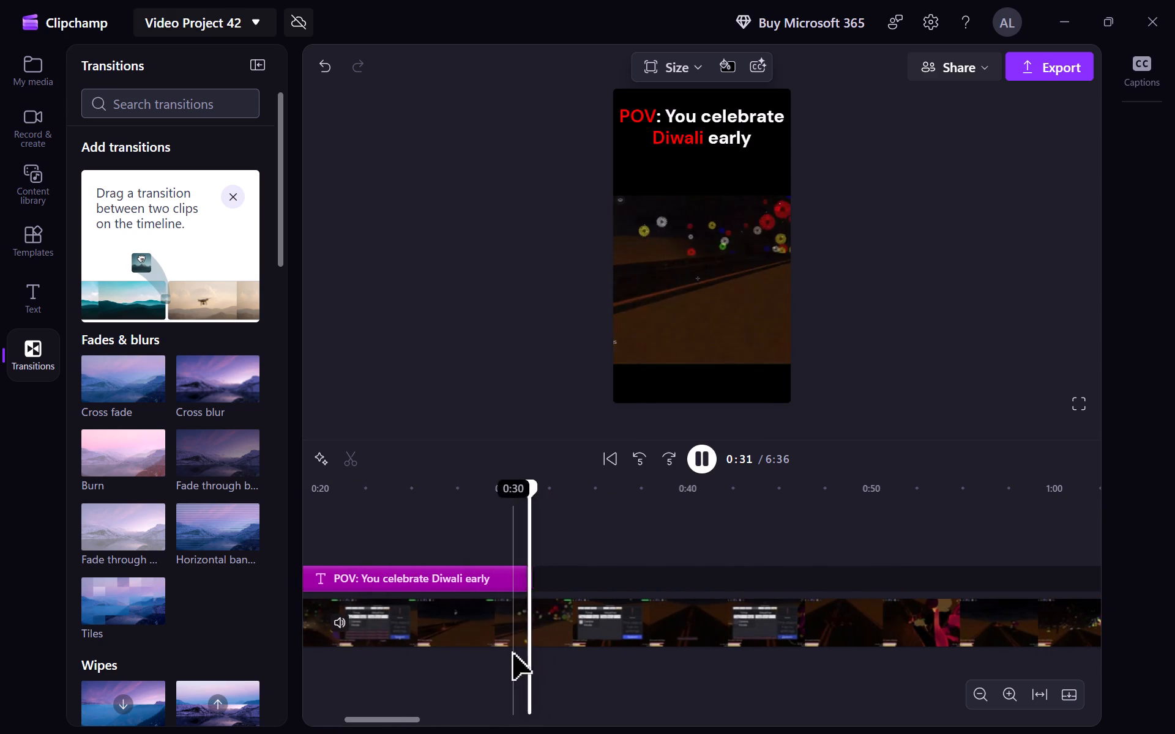
{"action": "left_click", "coordinate": [513, 654]}
{"action": "left_click", "coordinate": [490, 654]}
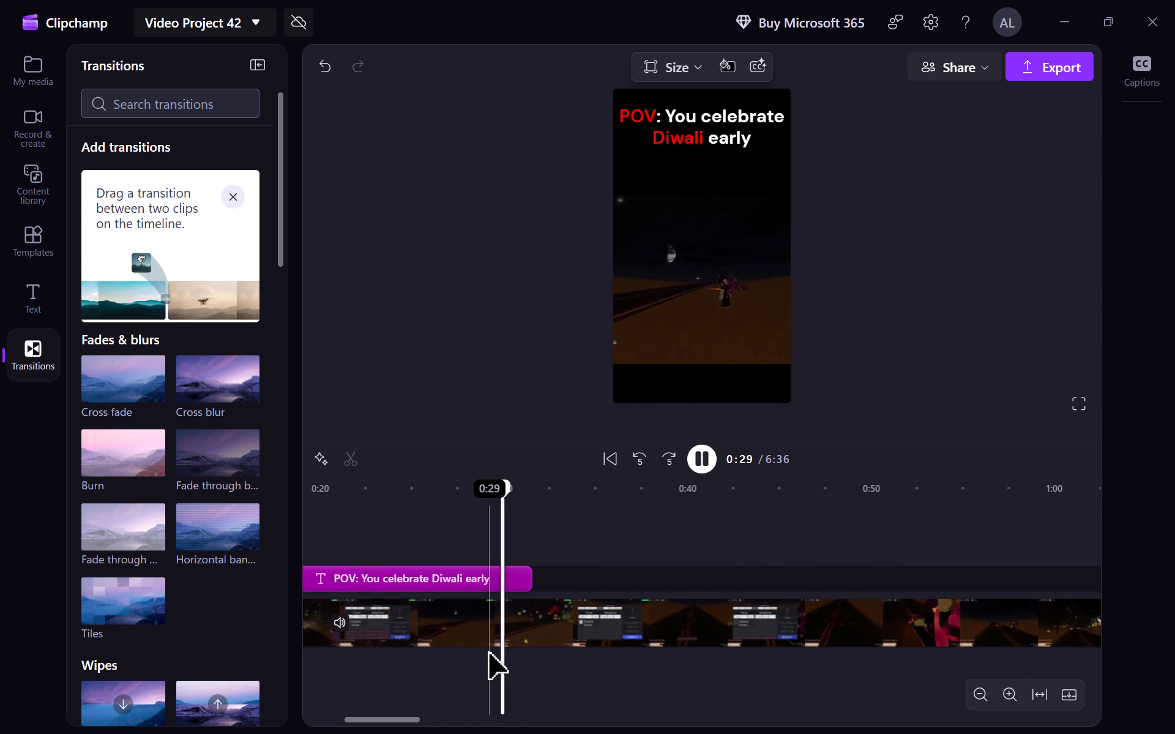
{"action": "left_click", "coordinate": [624, 643]}
{"action": "left_click", "coordinate": [641, 675]}
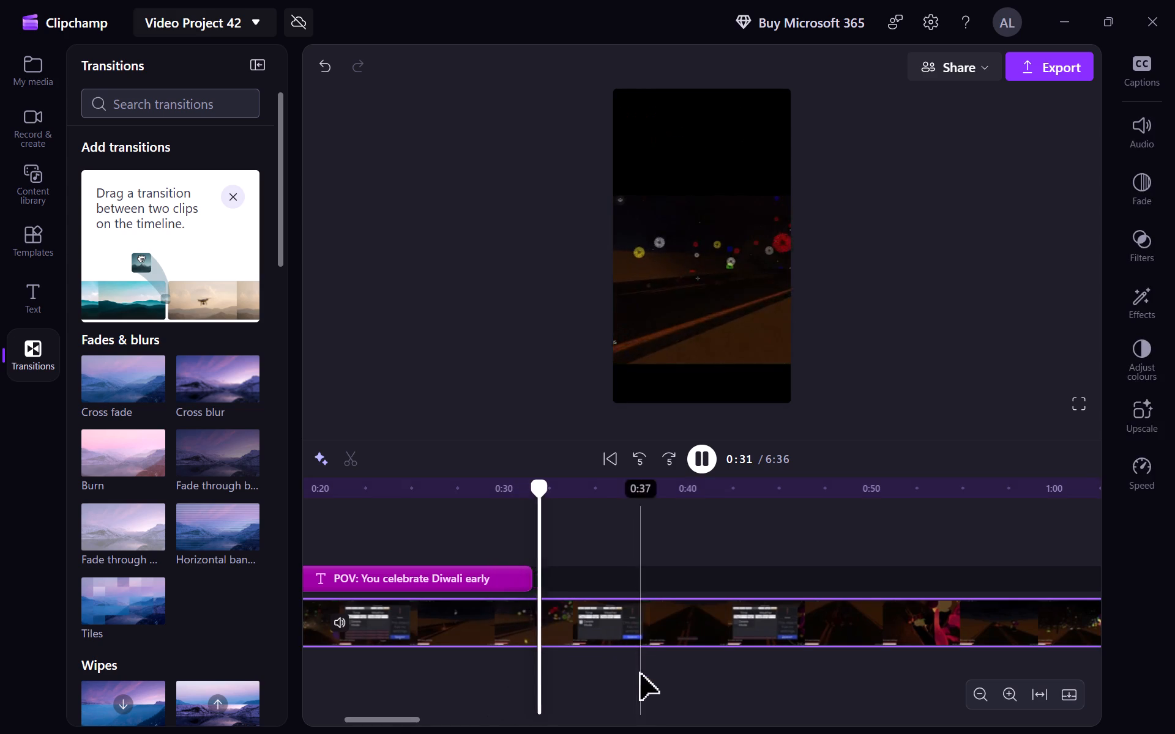
Continue reviewing the third clip from 0:37 to about 1:37, skipping ahead to find the next firework burst.
{"action": "left_click_drag", "start_coordinate": [372, 730], "coordinate": [407, 717]}
{"action": "left_click_drag", "start_coordinate": [392, 714], "coordinate": [426, 714]}
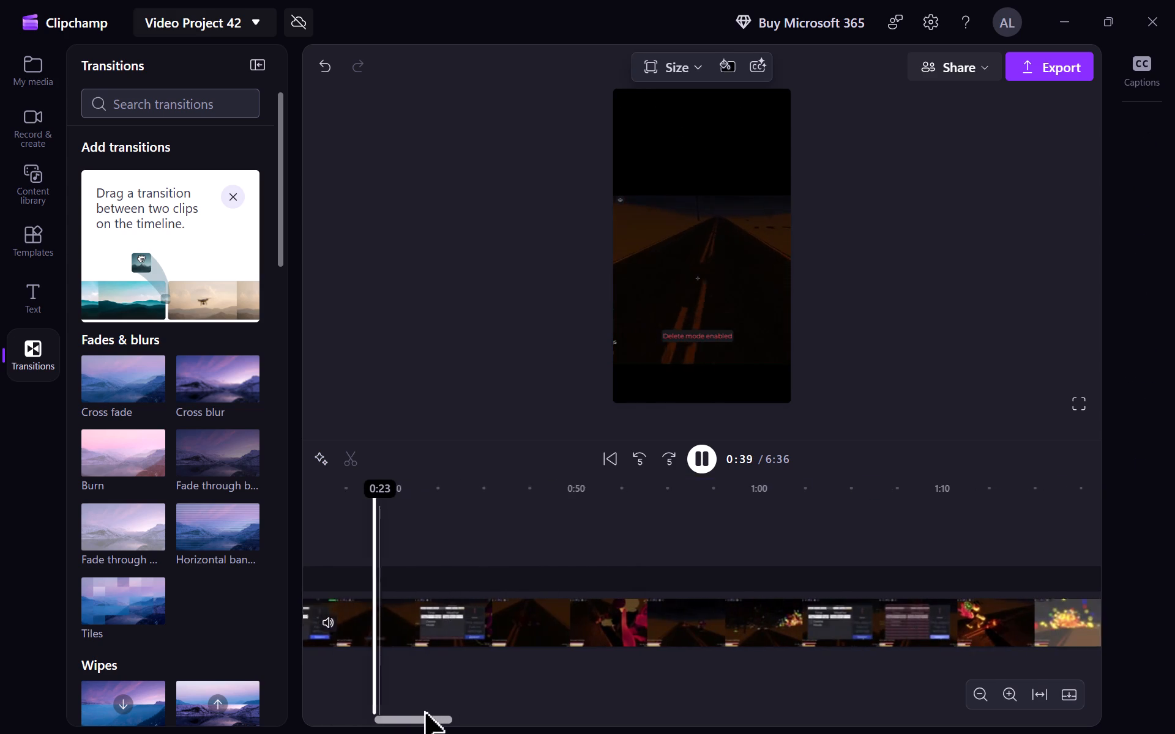
{"action": "left_click_drag", "start_coordinate": [426, 714], "coordinate": [435, 714]}
{"action": "left_click", "coordinate": [426, 700]}
{"action": "left_click_drag", "start_coordinate": [436, 721], "coordinate": [479, 707]}
{"action": "left_click", "coordinate": [490, 697]}
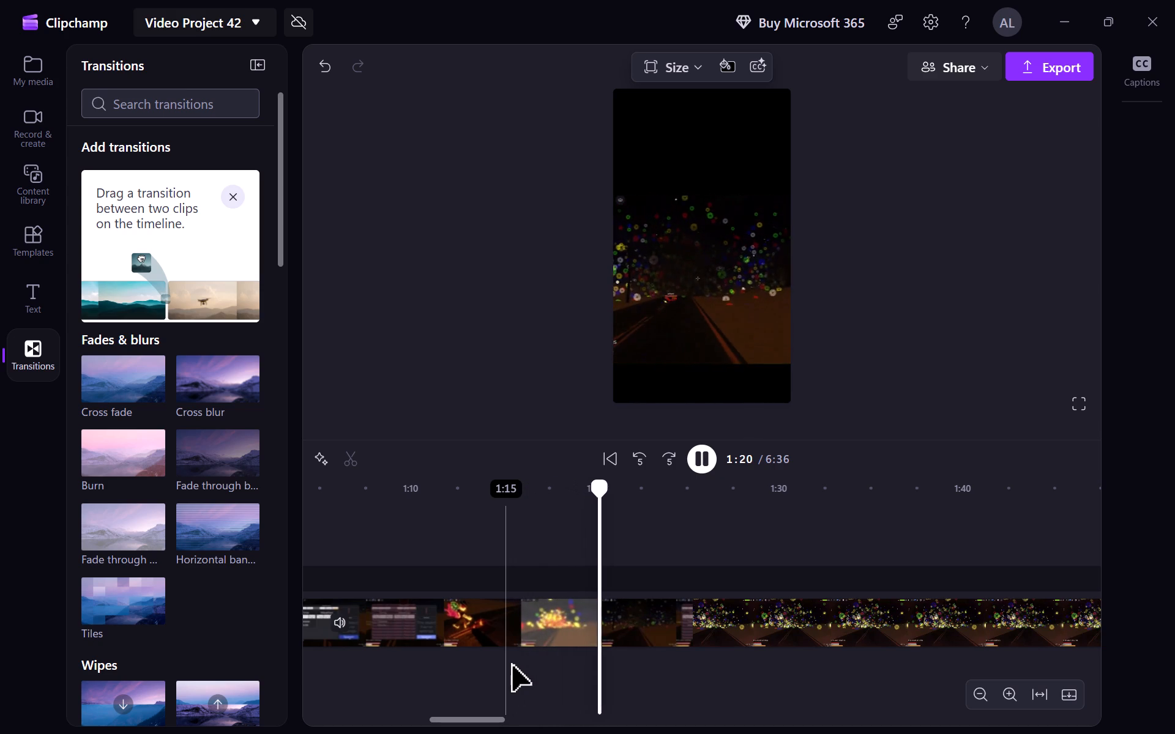
{"action": "left_click", "coordinate": [677, 676]}
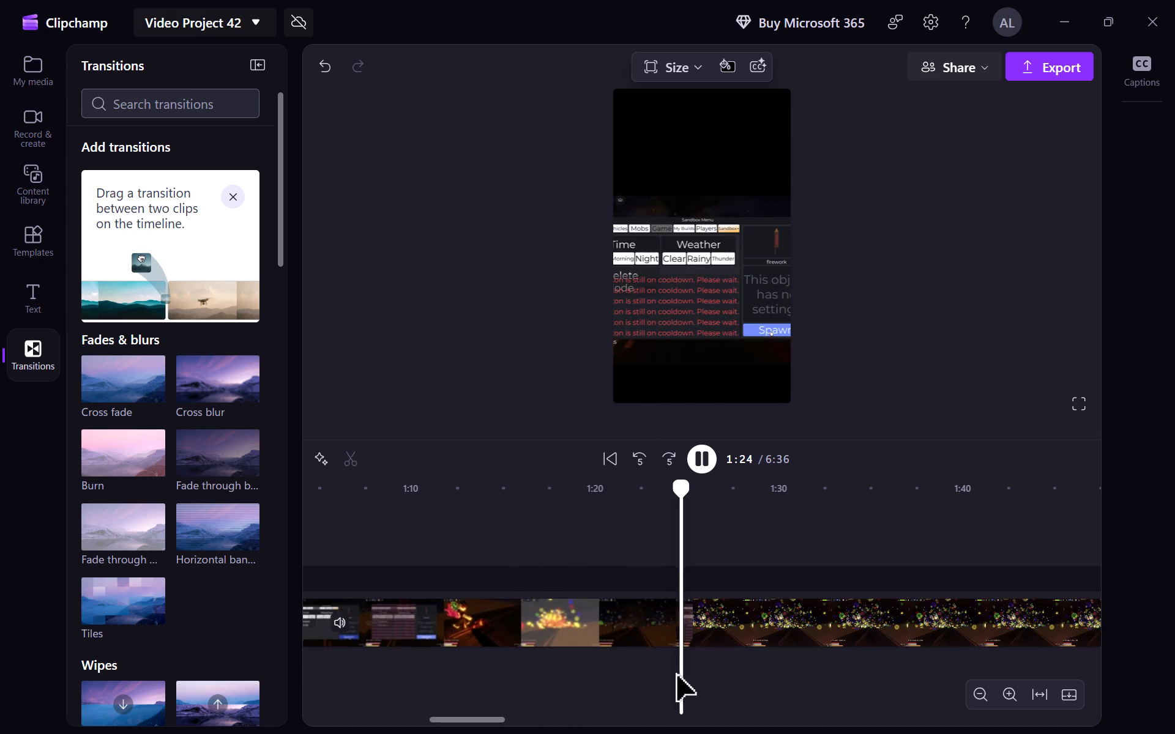
{"action": "left_click_drag", "start_coordinate": [469, 720], "coordinate": [506, 716]}
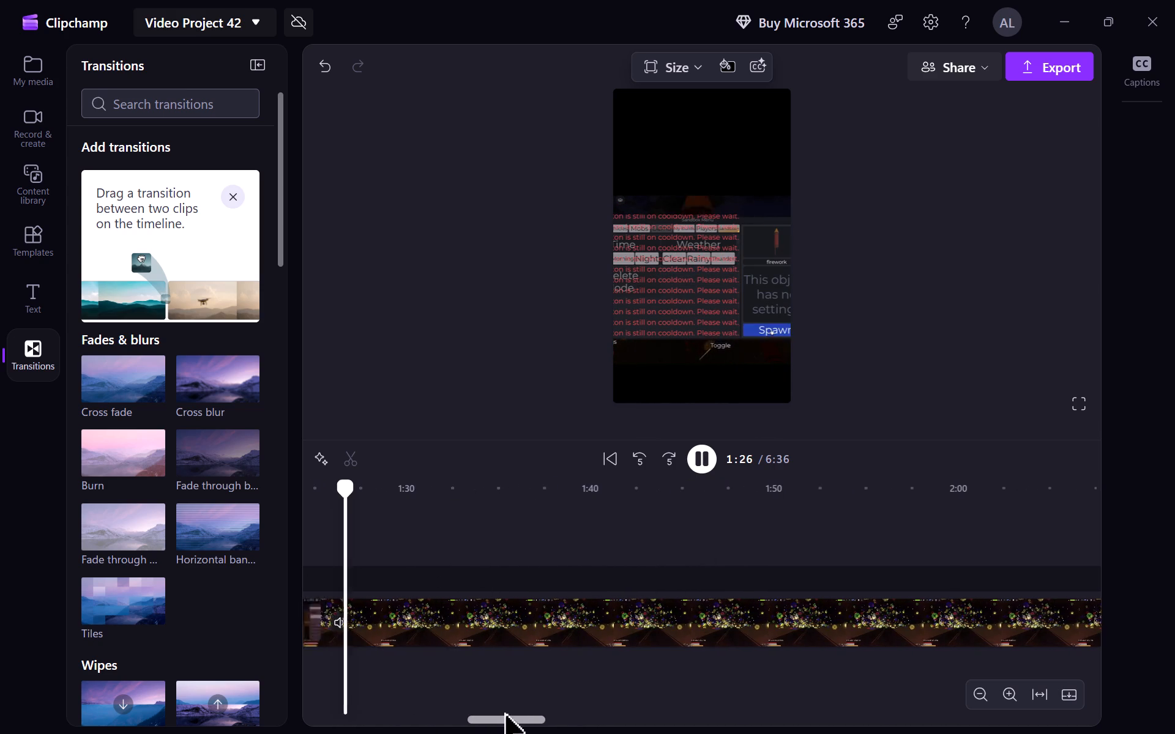
{"action": "left_click_drag", "start_coordinate": [506, 716], "coordinate": [502, 715]}
{"action": "left_click", "coordinate": [479, 690]}
{"action": "left_click", "coordinate": [525, 678]}
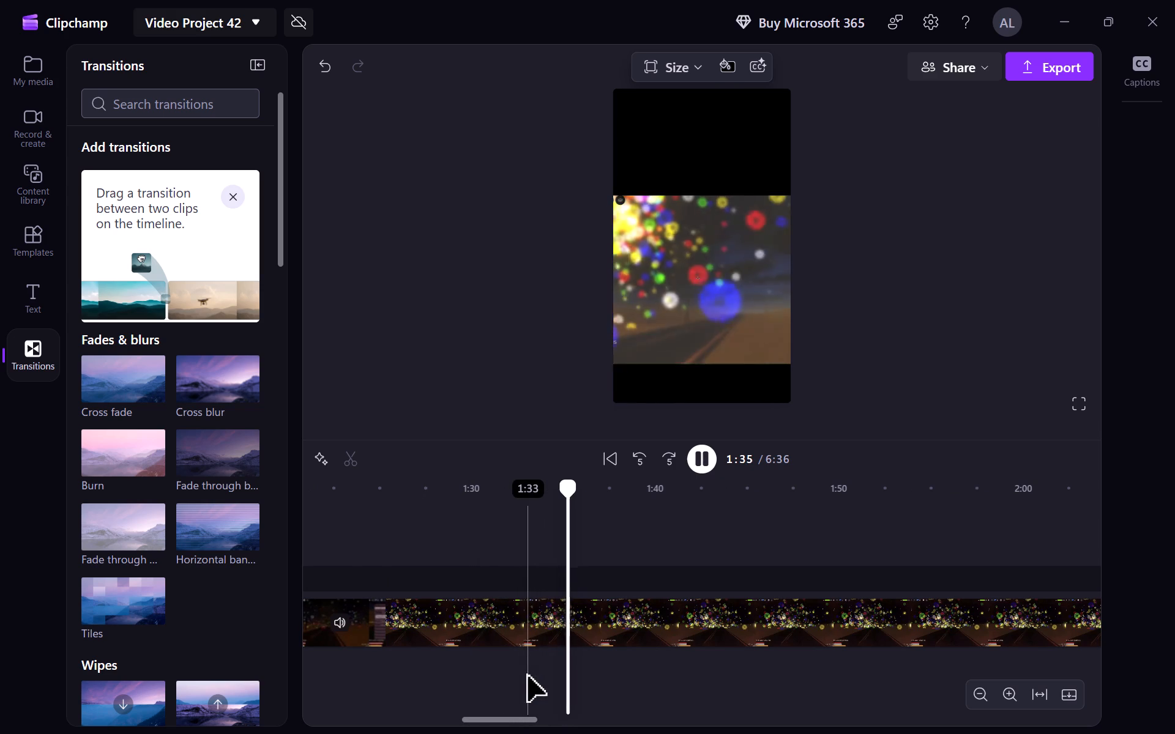
Replay the firework burst around 1:36 to find its end and split the third clip there, at 1:37.
{"action": "left_click", "coordinate": [694, 459]}
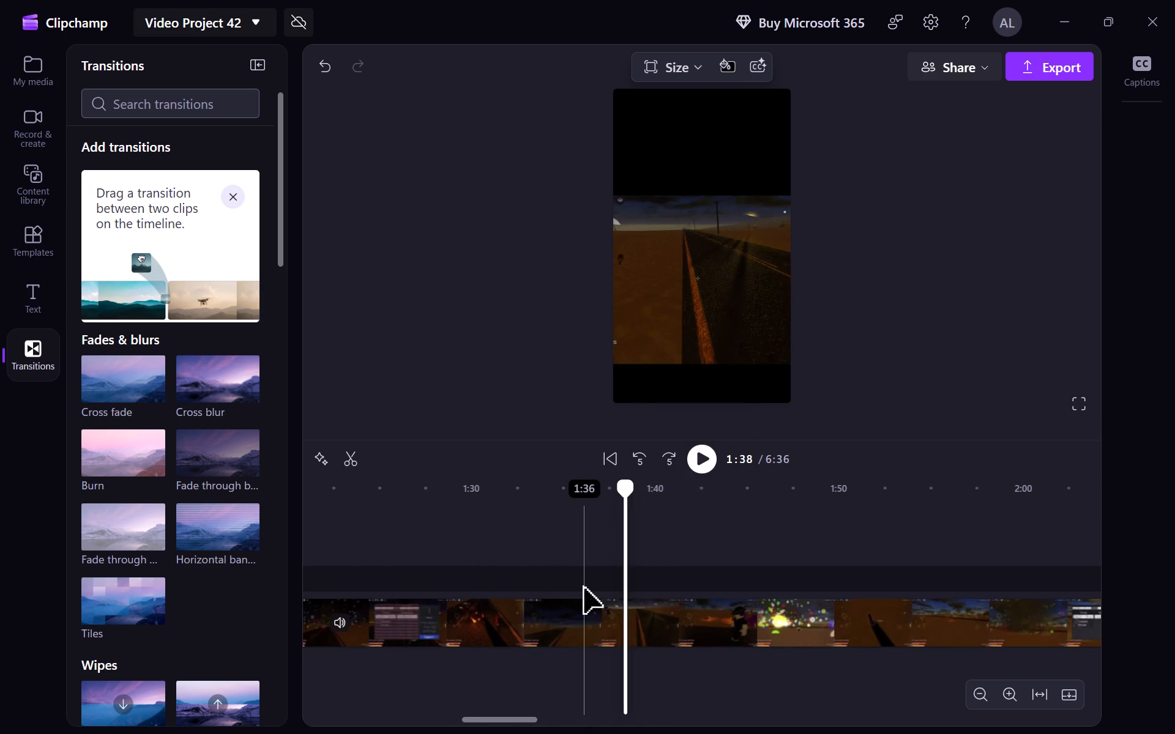
{"action": "left_click", "coordinate": [707, 439]}
{"action": "left_click", "coordinate": [704, 451]}
{"action": "left_click", "coordinate": [584, 541]}
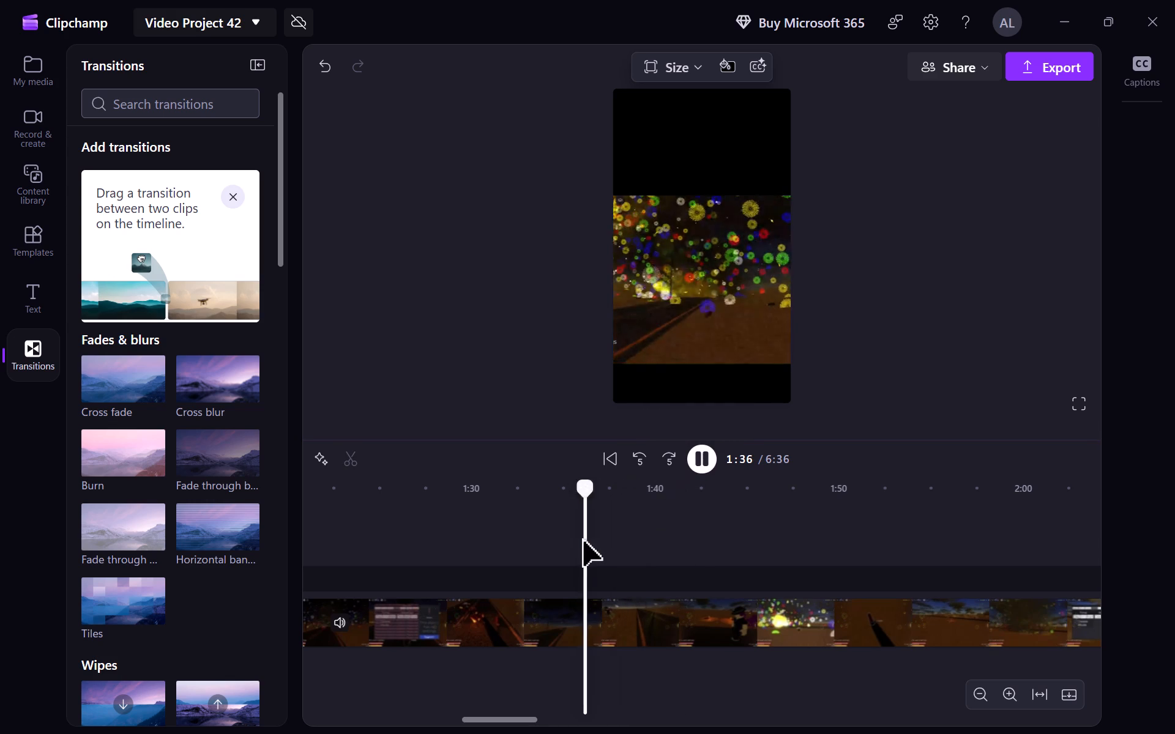
{"action": "left_click", "coordinate": [575, 541]}
{"action": "left_click", "coordinate": [558, 538]}
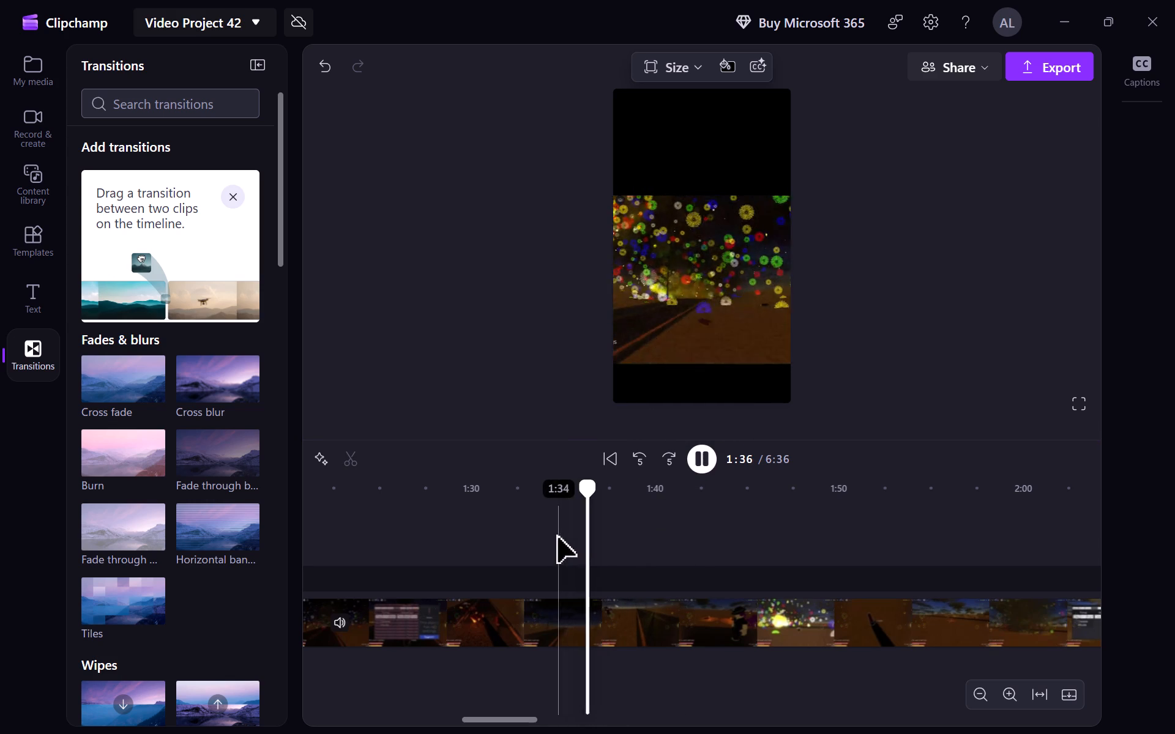
{"action": "left_click", "coordinate": [707, 456]}
{"action": "right_click", "coordinate": [627, 615]}
{"action": "left_click", "coordinate": [609, 531]}
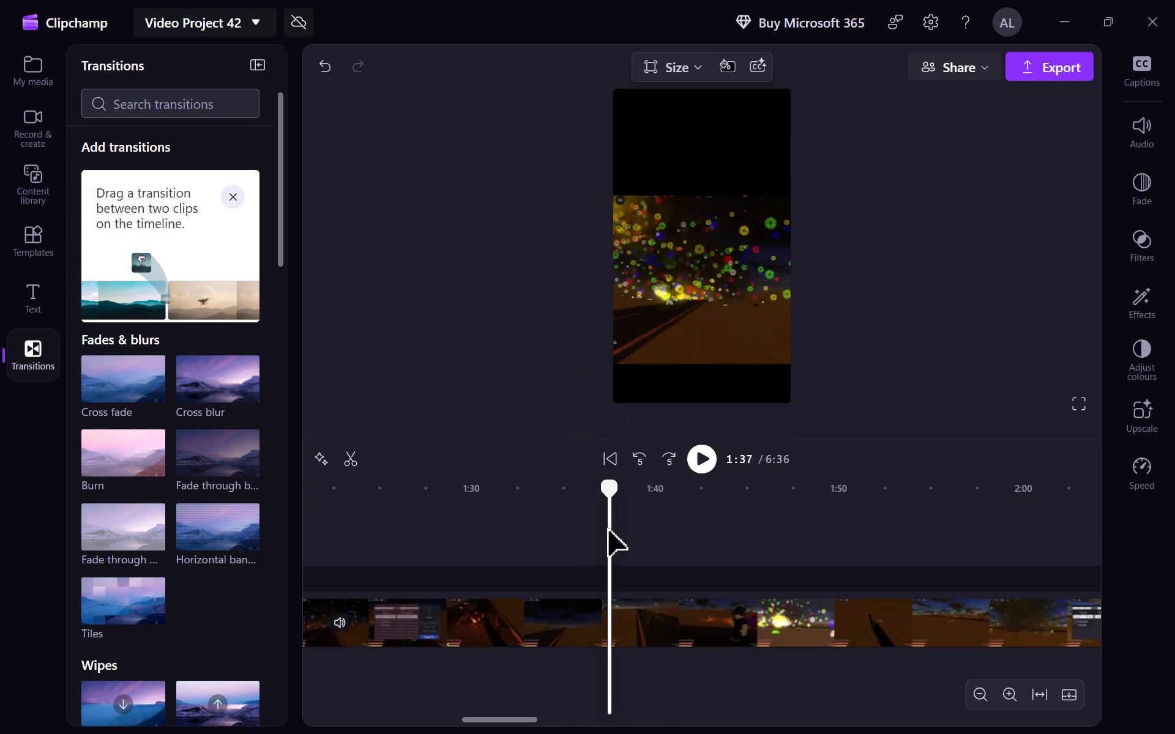
{"action": "left_click", "coordinate": [702, 462]}
{"action": "left_click", "coordinate": [702, 462]}
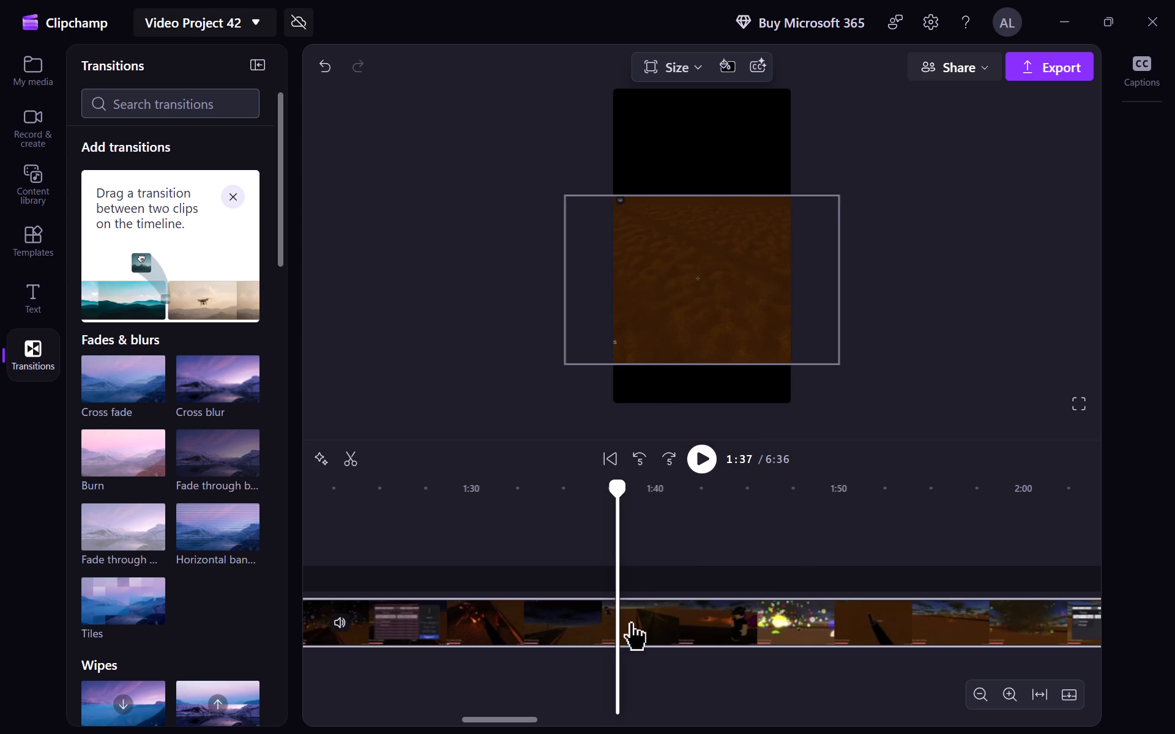
{"action": "right_click", "coordinate": [631, 623]}
{"action": "left_click", "coordinate": [668, 361]}
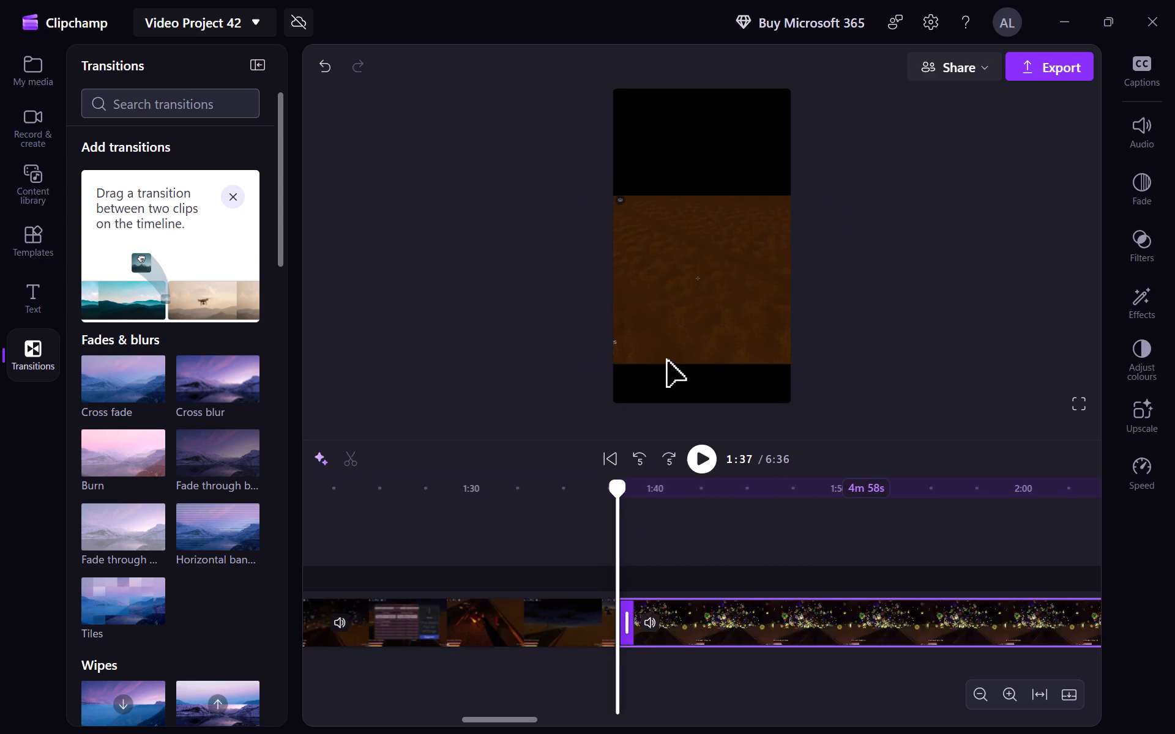
Replay the lead-up to the burst and split the clip at 1:34, just before the fireworks.
{"action": "left_click", "coordinate": [562, 565]}
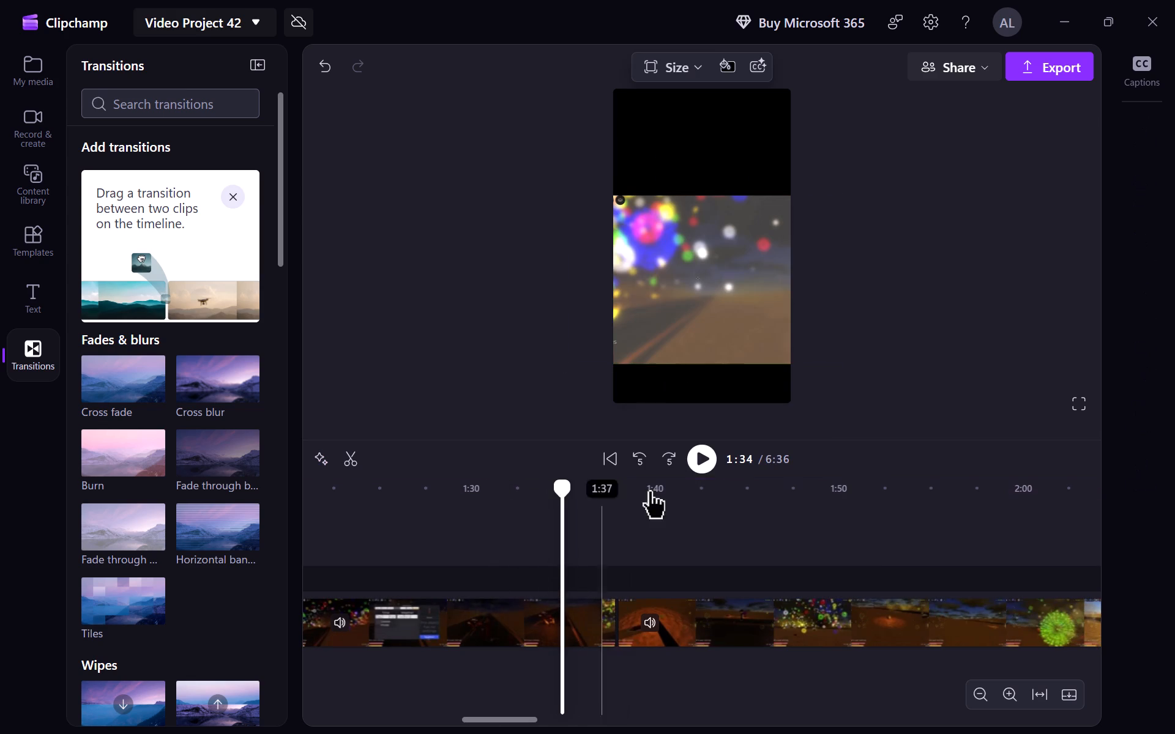
{"action": "left_click", "coordinate": [513, 554]}
{"action": "left_click", "coordinate": [703, 454]}
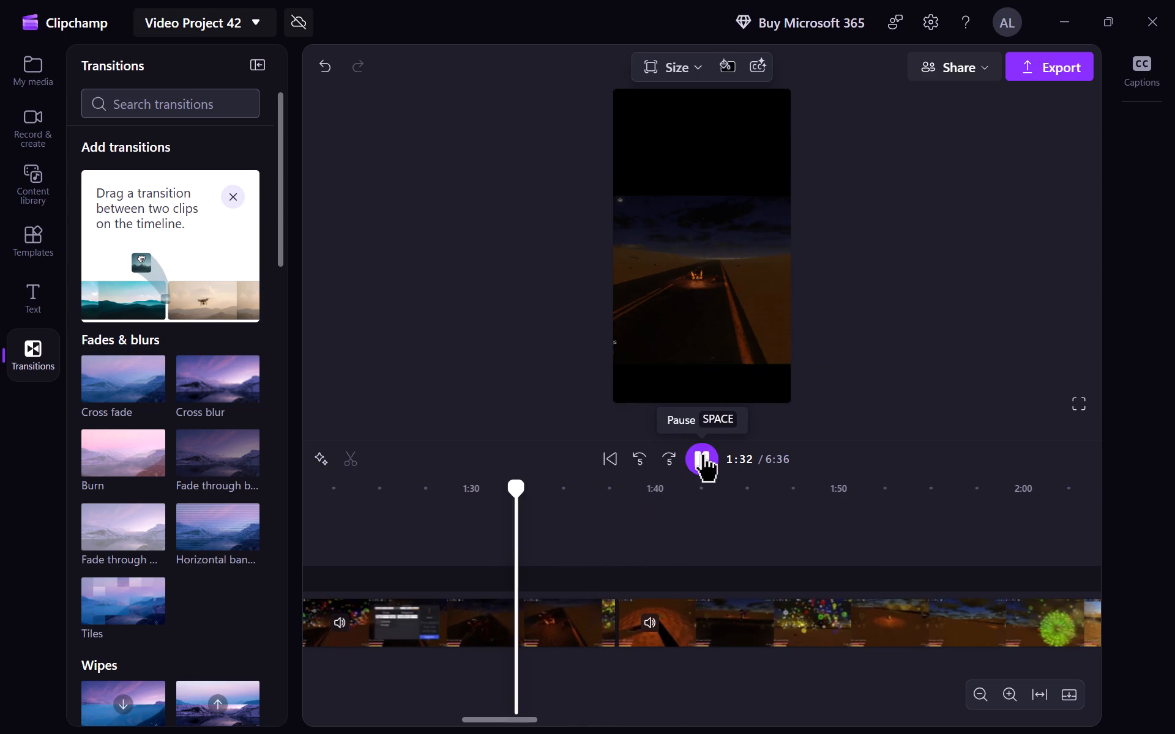
{"action": "left_click", "coordinate": [703, 454]}
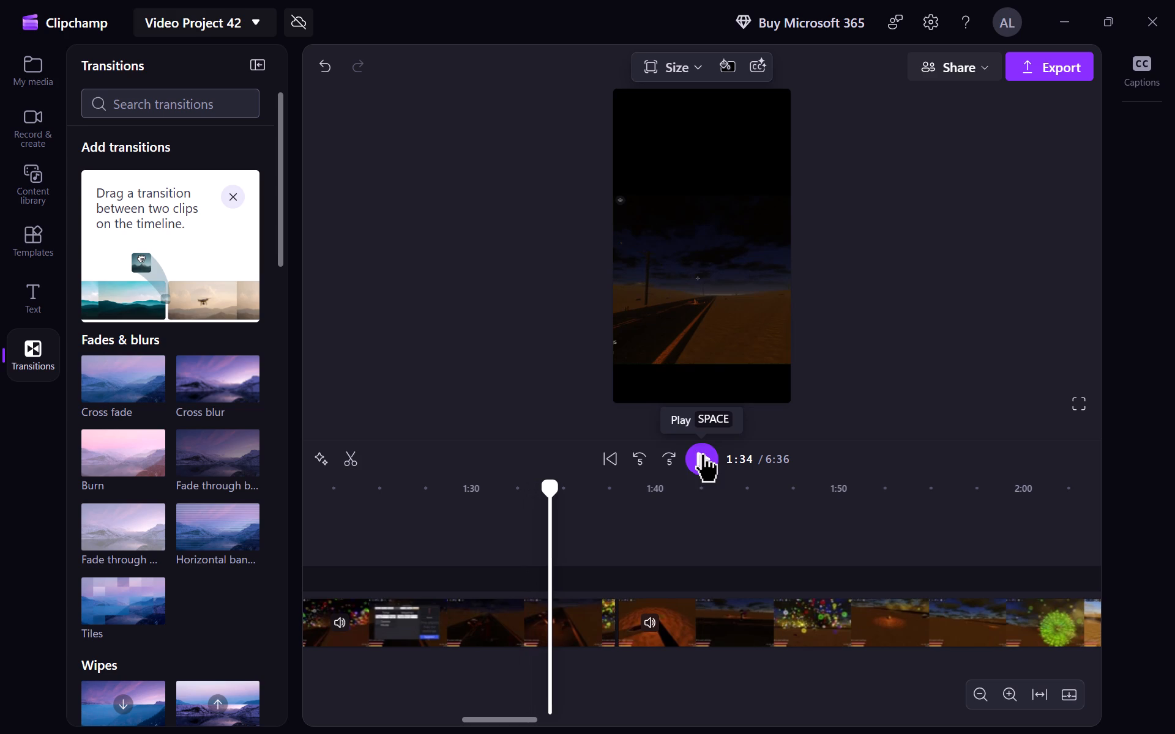
{"action": "right_click", "coordinate": [569, 621]}
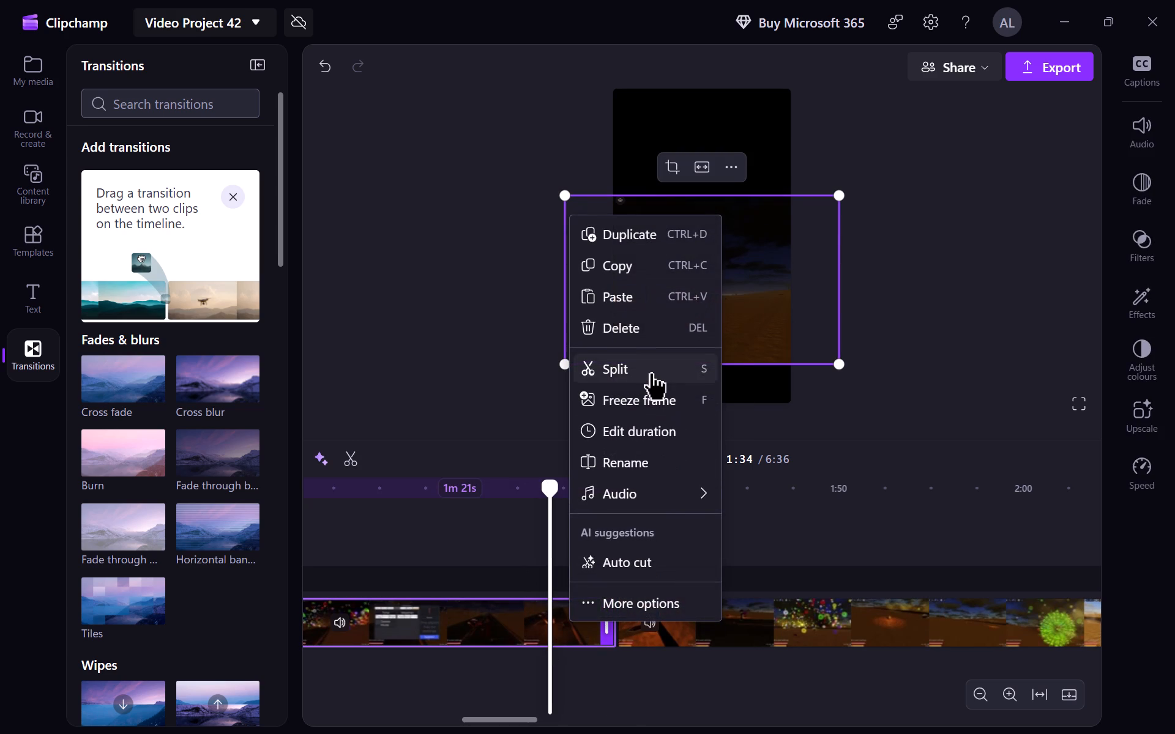
{"action": "left_click", "coordinate": [651, 372]}
Delete the unwanted third-clip footage before the 1:34 split.
{"action": "left_click", "coordinate": [483, 633]}
{"action": "key", "text": "BackSpace"}
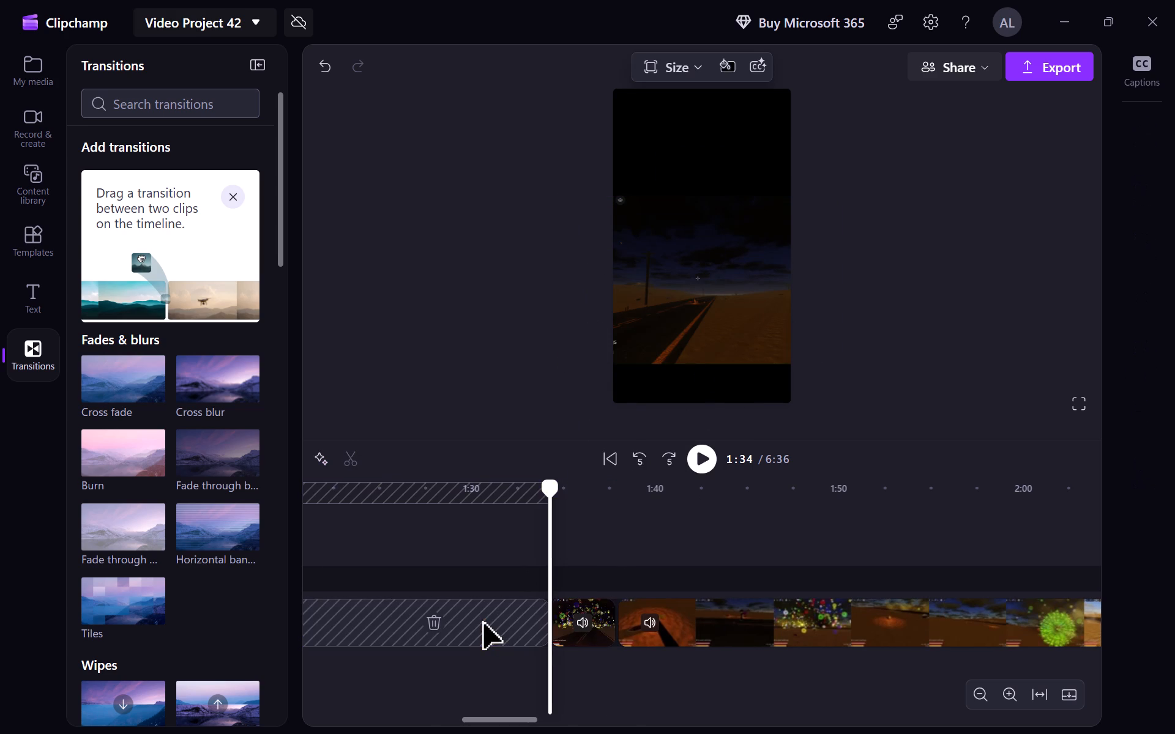
Move the short firework clip from 1:34 back along the video track so it directly follows the second clip.
{"action": "left_click_drag", "start_coordinate": [580, 635], "coordinate": [283, 640]}
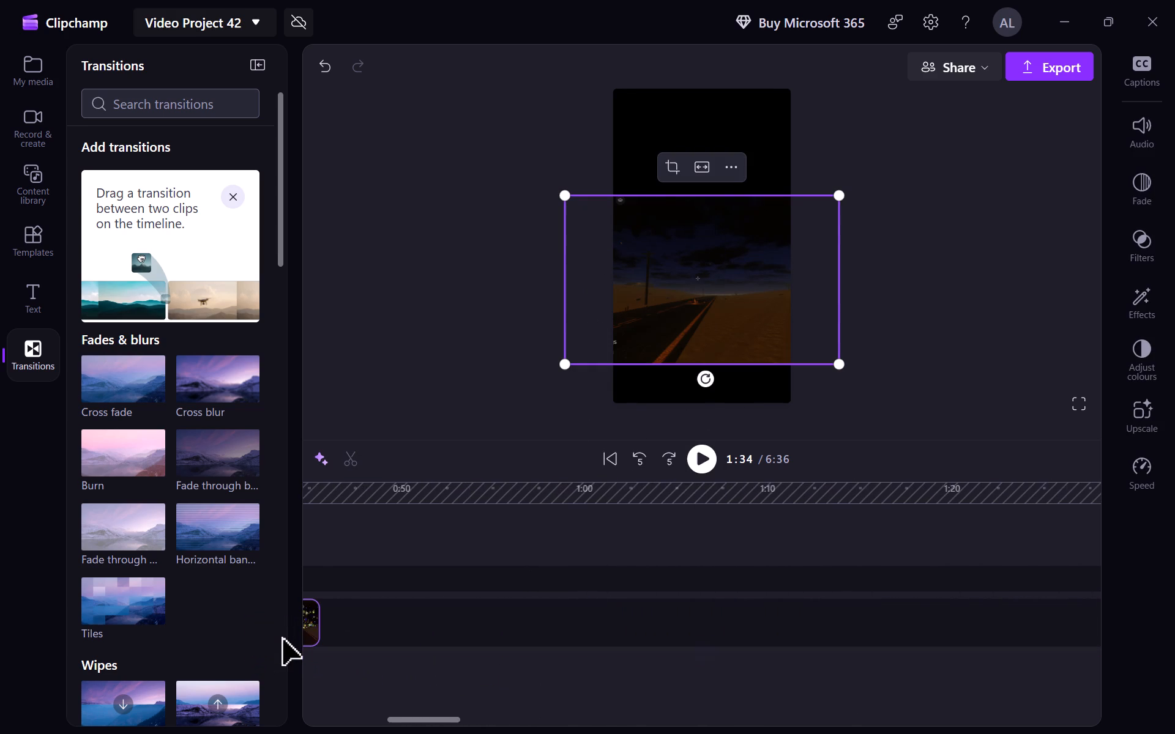
{"action": "left_click_drag", "start_coordinate": [283, 640], "coordinate": [506, 635]}
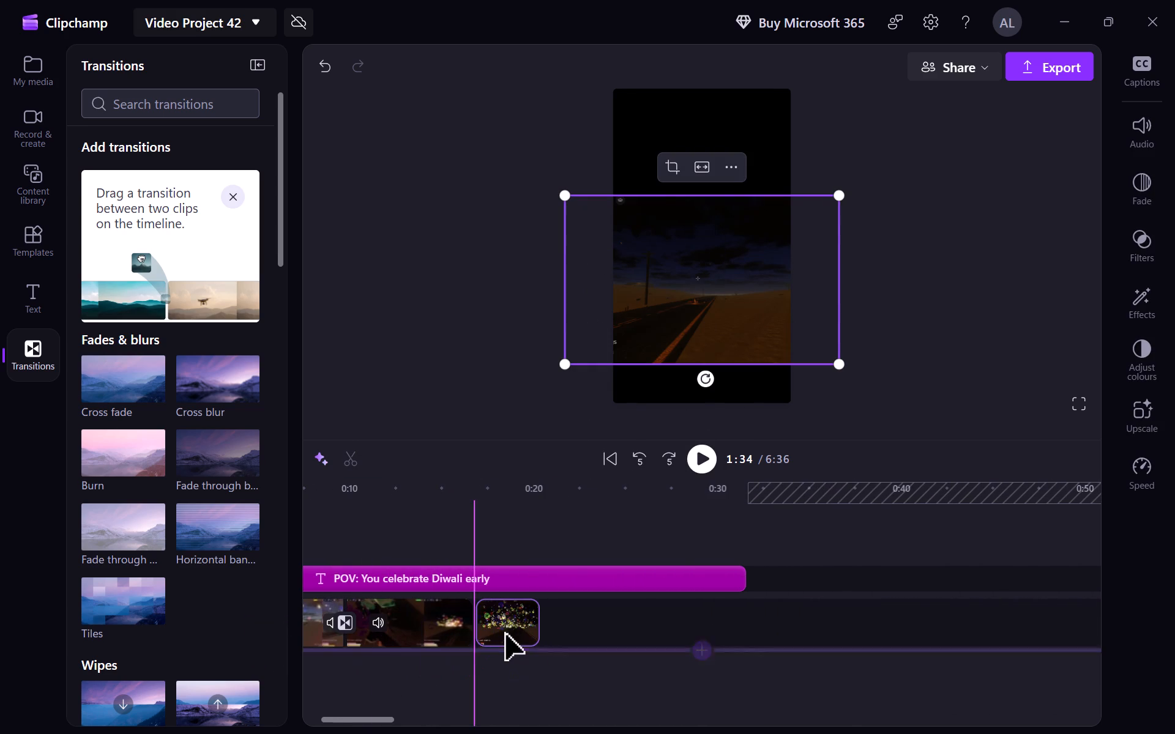
{"action": "left_click_drag", "start_coordinate": [506, 635], "coordinate": [506, 631]}
Add a Cross fade transition between the second clip and the moved firework clip.
{"action": "left_click", "coordinate": [660, 678]}
{"action": "left_click_drag", "start_coordinate": [106, 385], "coordinate": [119, 391]}
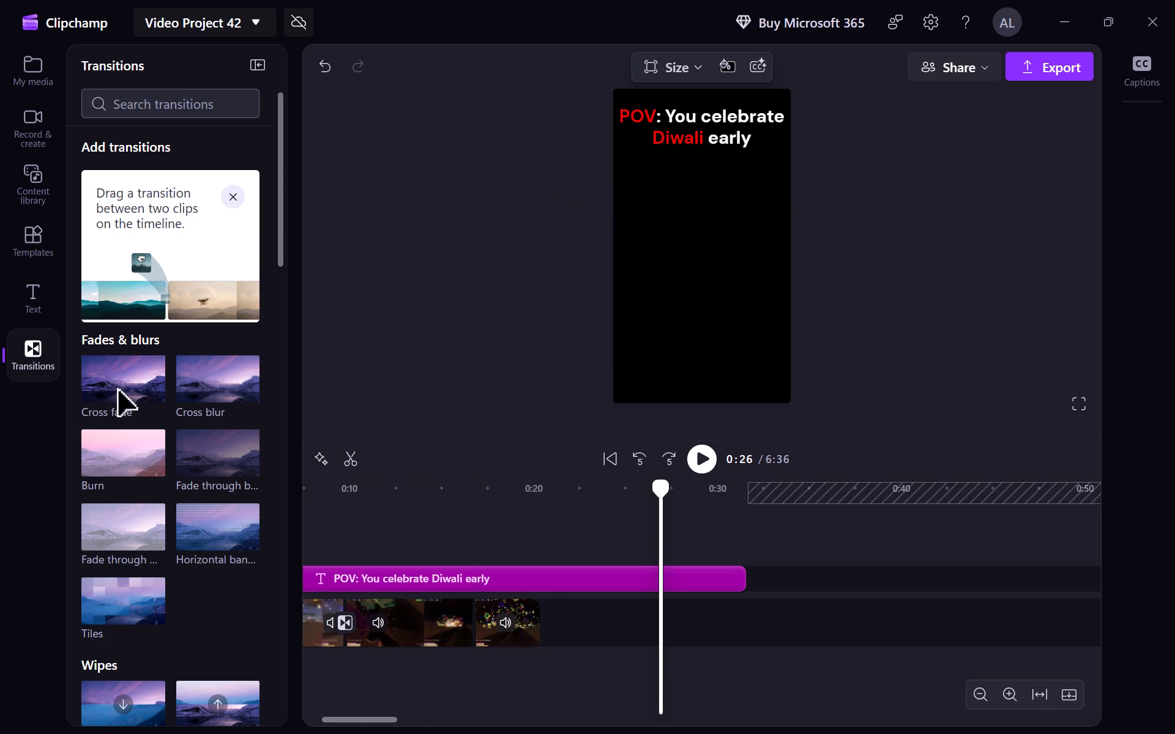
{"action": "left_click_drag", "start_coordinate": [119, 391], "coordinate": [532, 624]}
{"action": "left_click", "coordinate": [524, 653]}
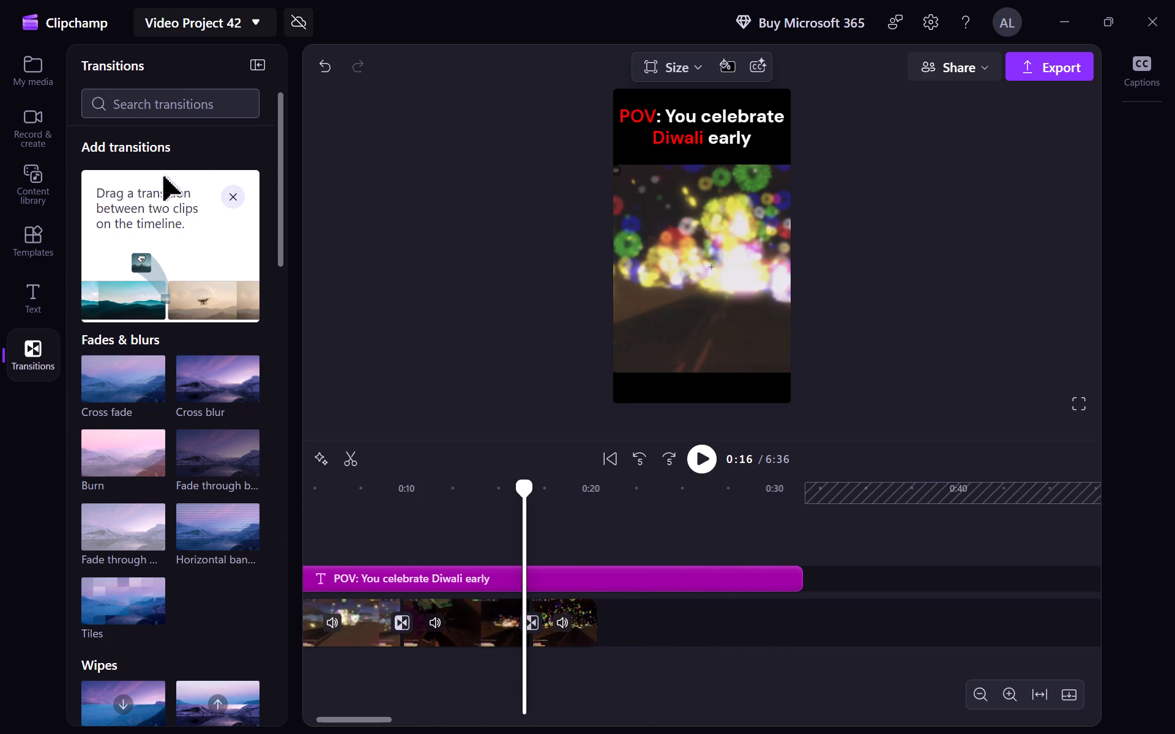
Collapse the transitions browser and review the remaining footage from 1:38 to 1:48 for another firework burst.
{"action": "left_click", "coordinate": [253, 59]}
{"action": "left_click_drag", "start_coordinate": [191, 717], "coordinate": [311, 703]}
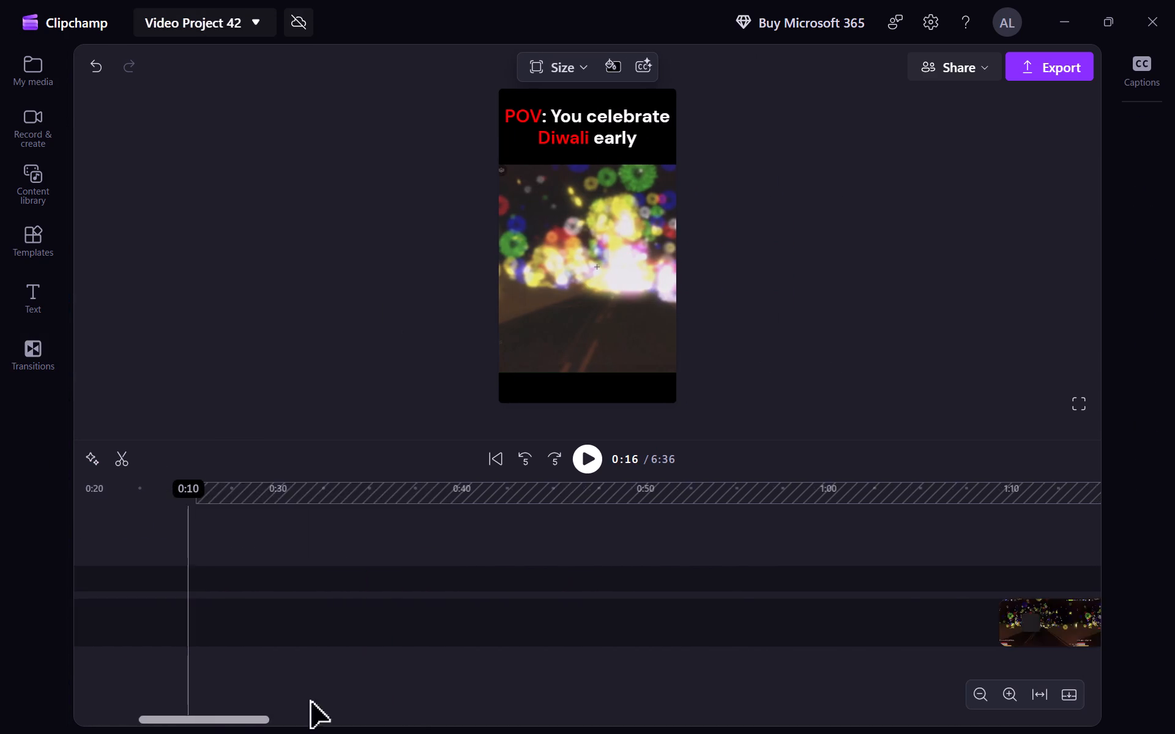
{"action": "left_click_drag", "start_coordinate": [311, 703], "coordinate": [423, 703]}
{"action": "left_click_drag", "start_coordinate": [330, 720], "coordinate": [305, 725]}
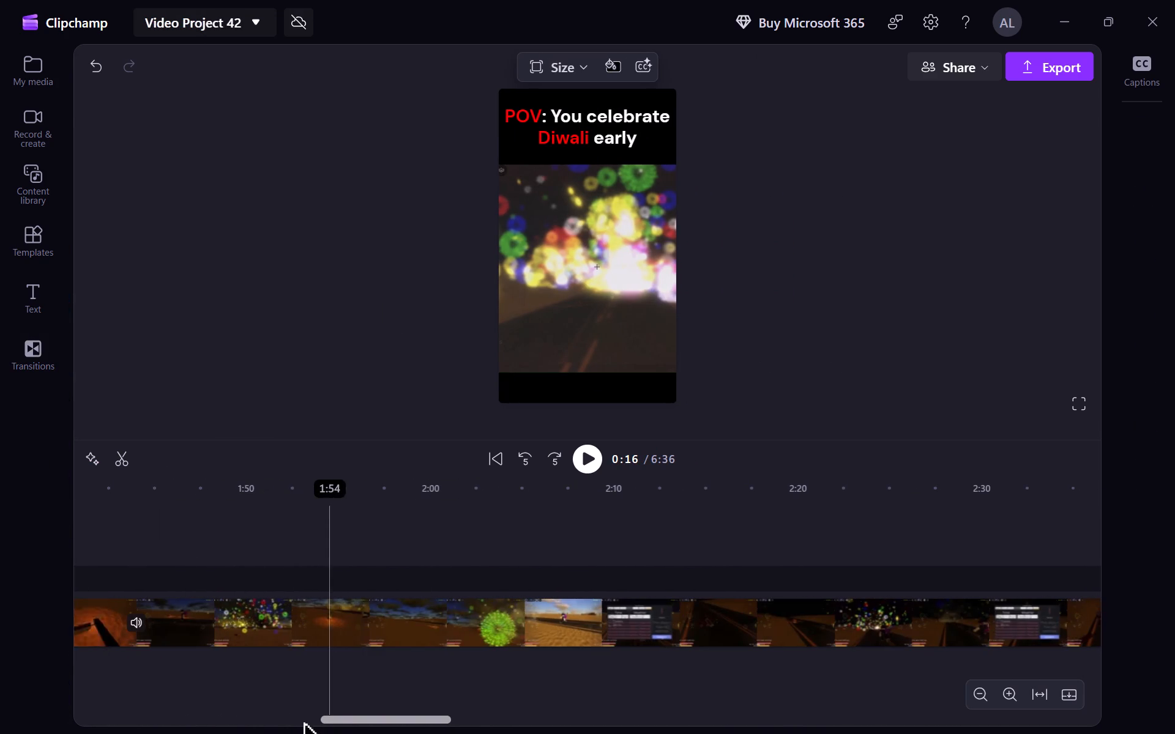
{"action": "left_click_drag", "start_coordinate": [305, 725], "coordinate": [273, 726]}
{"action": "left_click", "coordinate": [477, 677]}
{"action": "left_click", "coordinate": [583, 454]}
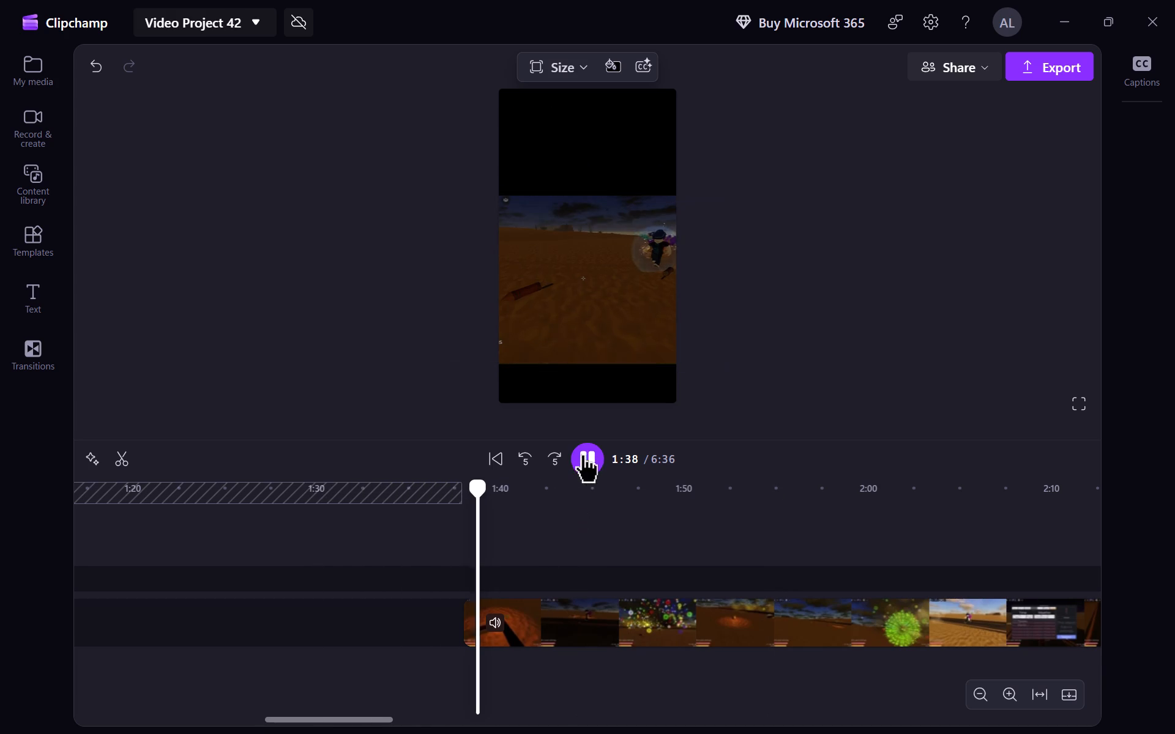
{"action": "left_click_drag", "start_coordinate": [375, 717], "coordinate": [398, 714]}
{"action": "left_click", "coordinate": [407, 686]}
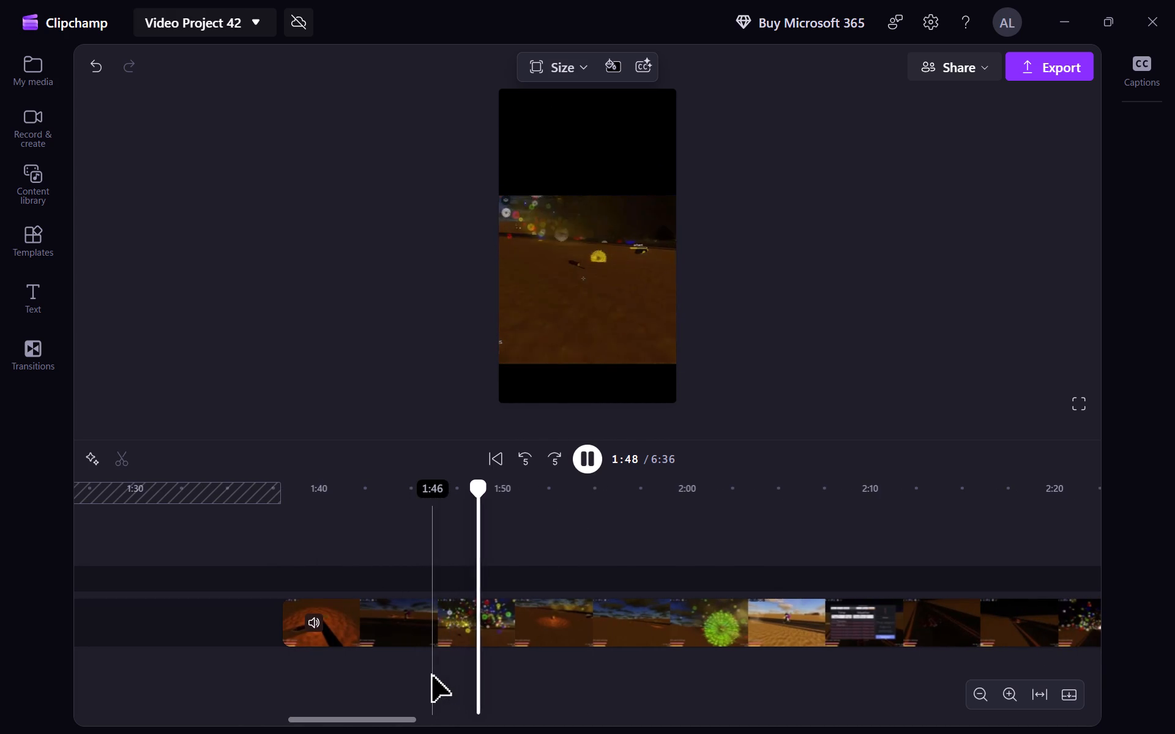
{"action": "left_click", "coordinate": [442, 661]}
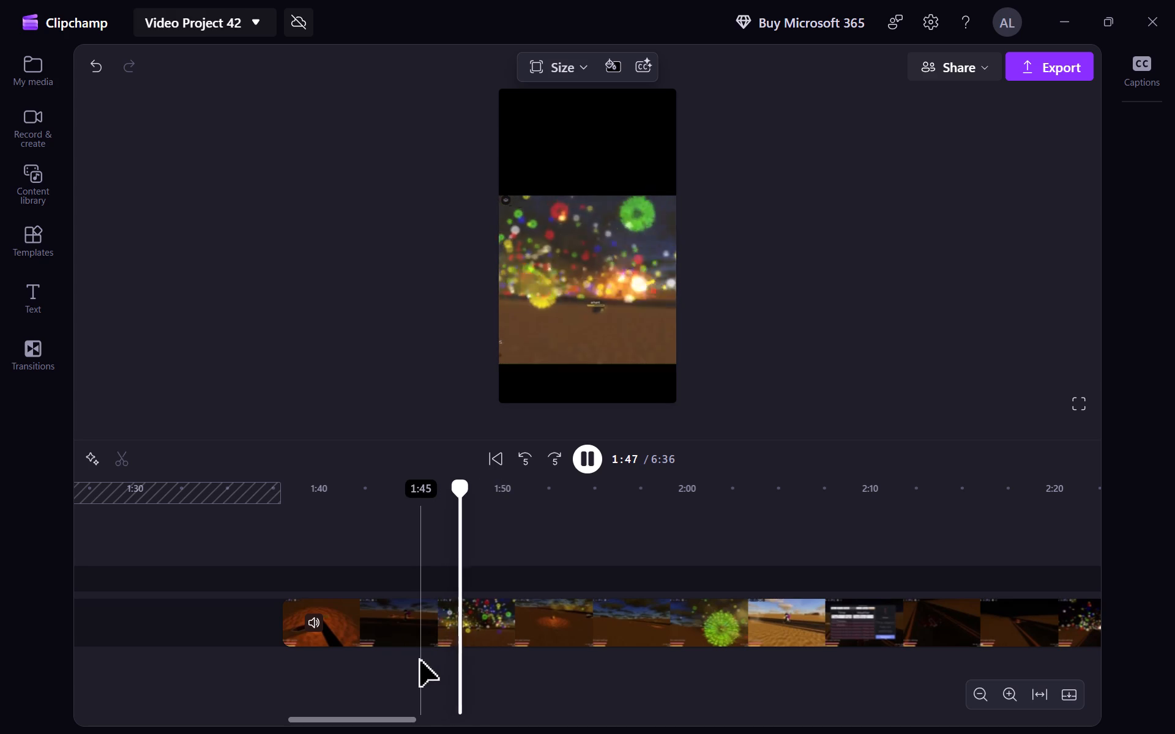
{"action": "left_click", "coordinate": [420, 661]}
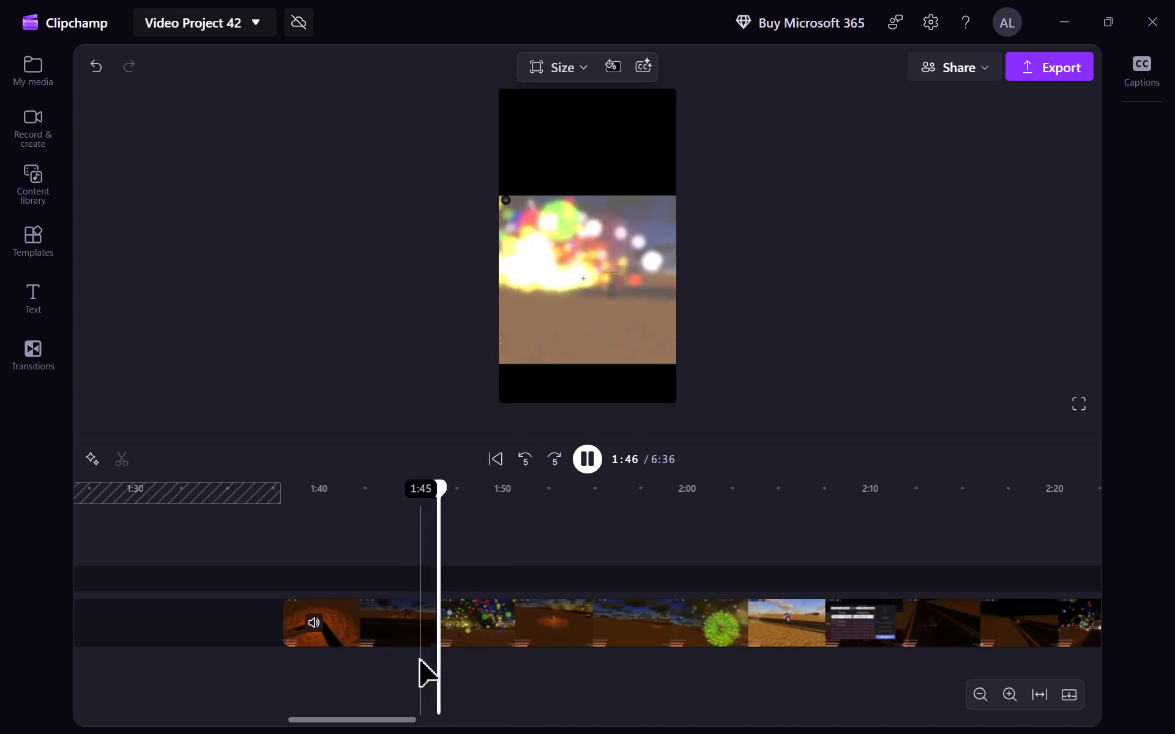
{"action": "left_click", "coordinate": [589, 464]}
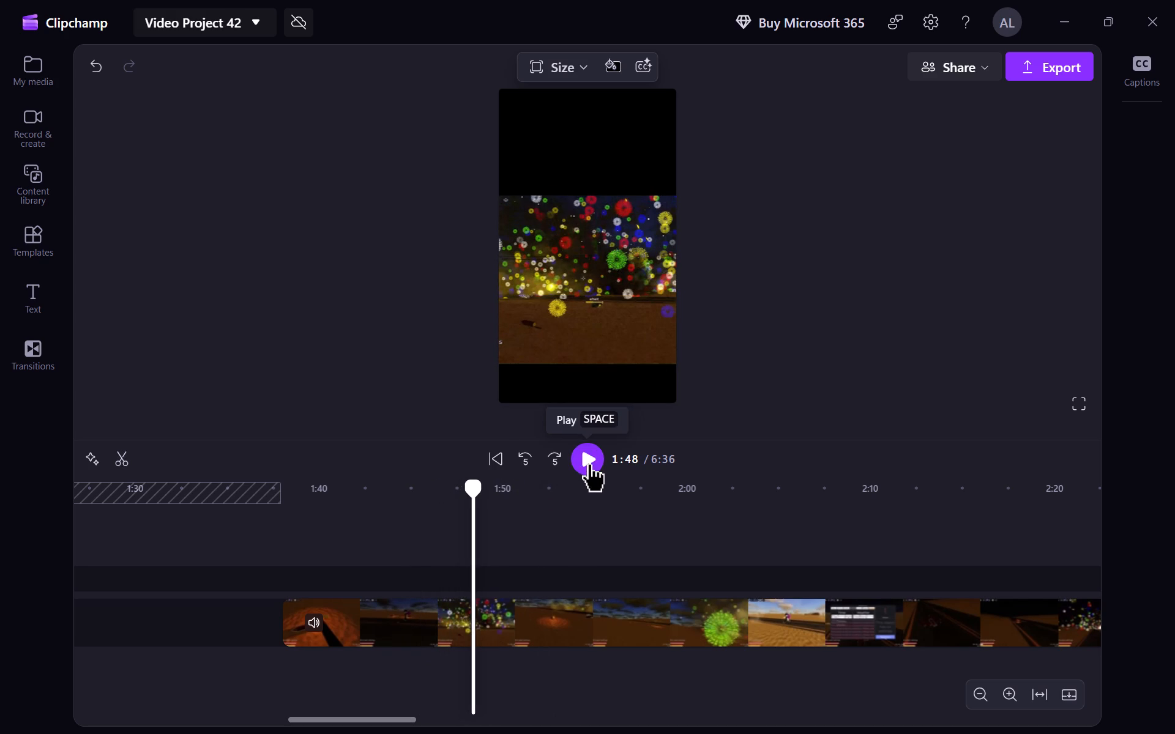
Find the start of the firework burst in the remaining footage and split the clip at 1:44.
{"action": "left_click", "coordinate": [369, 552]}
{"action": "left_click", "coordinate": [582, 467]}
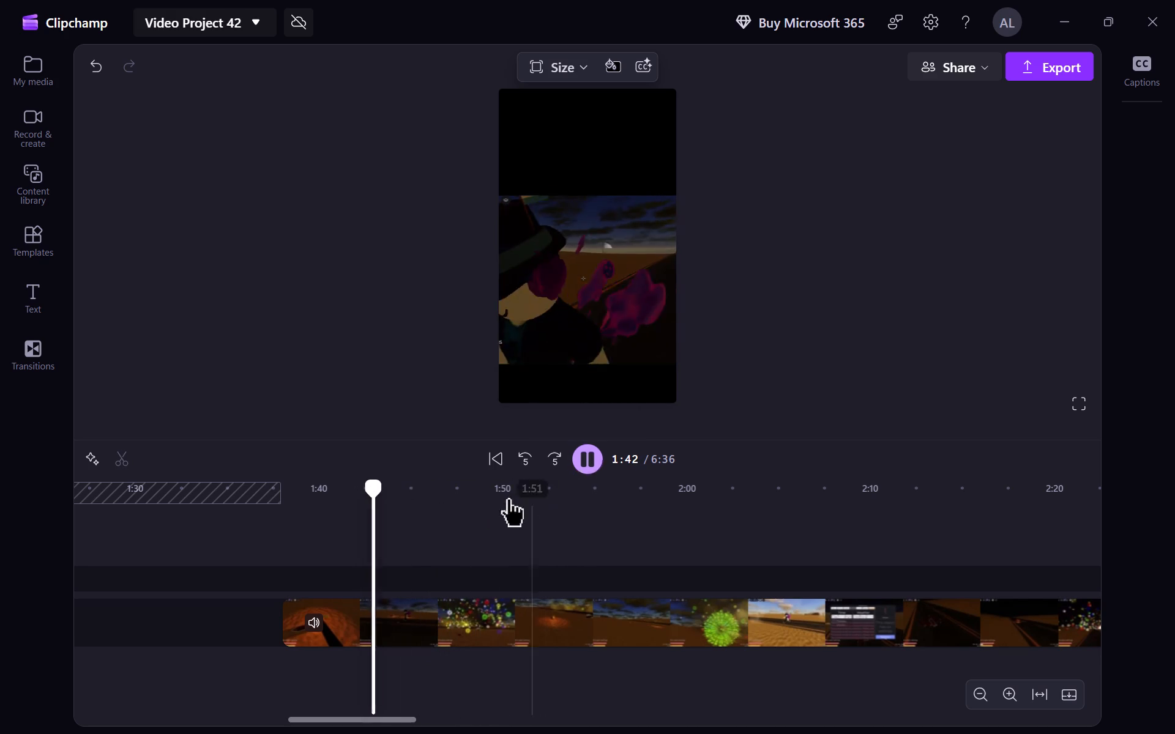
{"action": "left_click", "coordinate": [405, 526]}
{"action": "left_click", "coordinate": [406, 526]}
{"action": "left_click", "coordinate": [585, 451]}
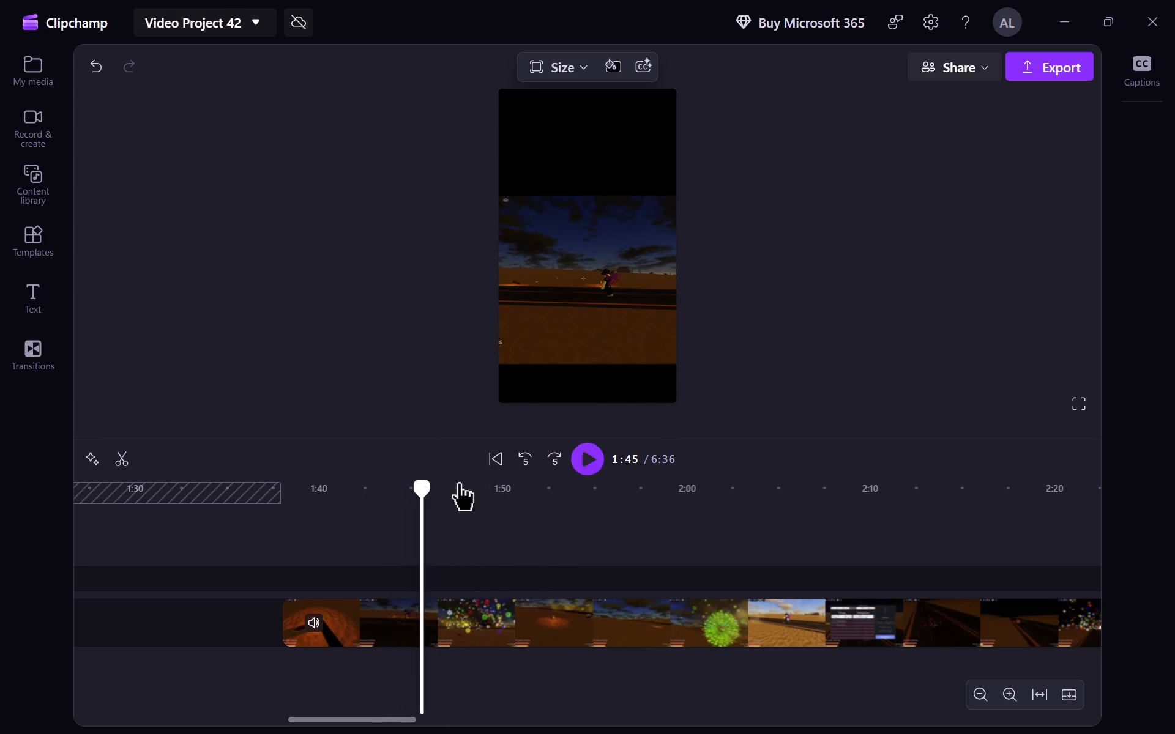
{"action": "left_click", "coordinate": [400, 517]}
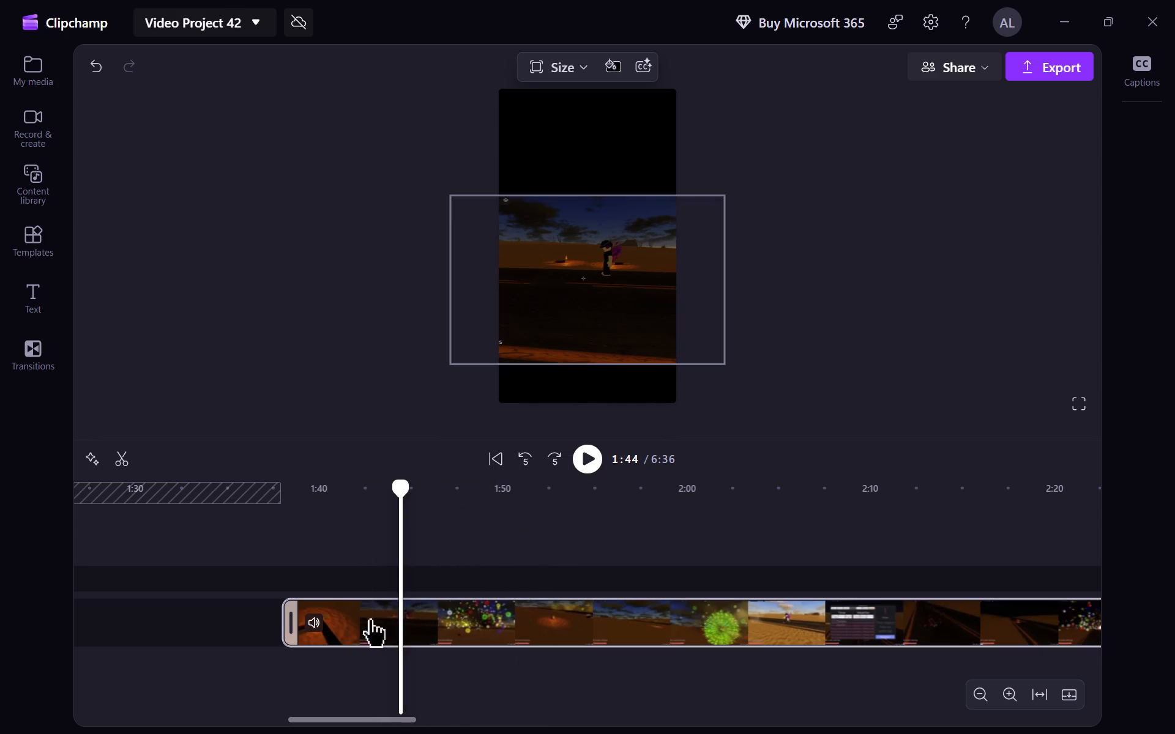
{"action": "right_click", "coordinate": [424, 613]}
{"action": "left_click", "coordinate": [509, 359]}
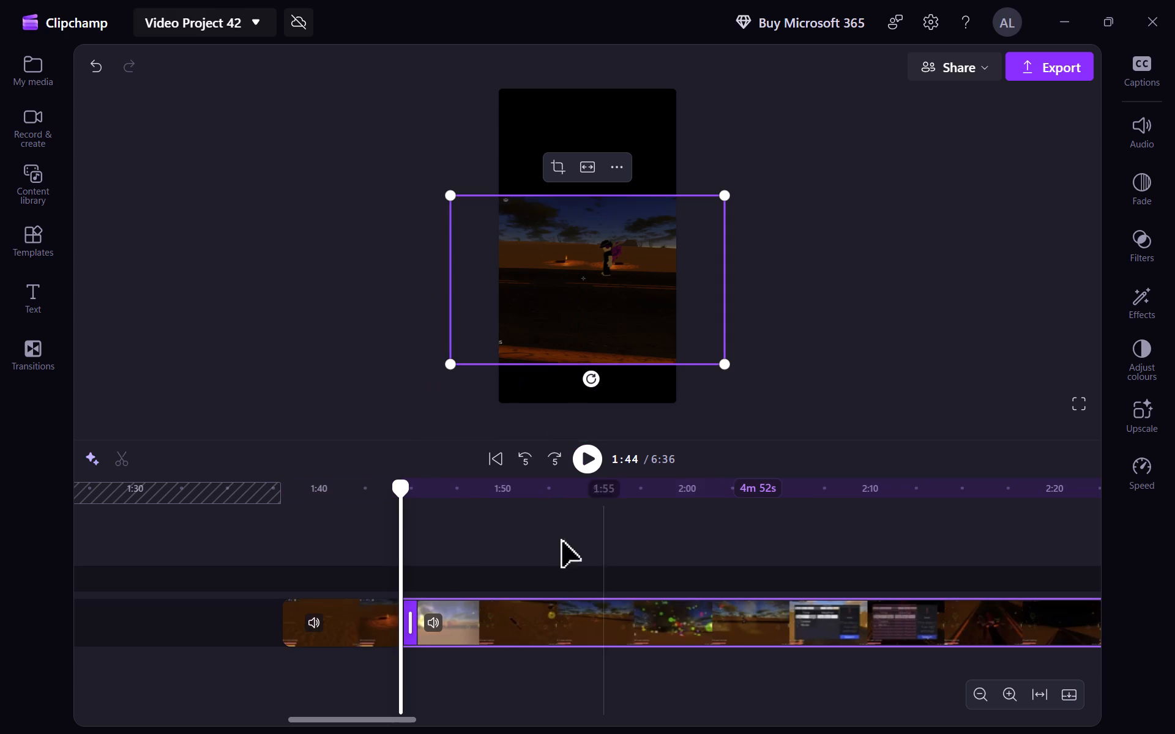
Play the firework burst through and split the clip at its end, at about 1:50.
{"action": "left_click", "coordinate": [587, 464]}
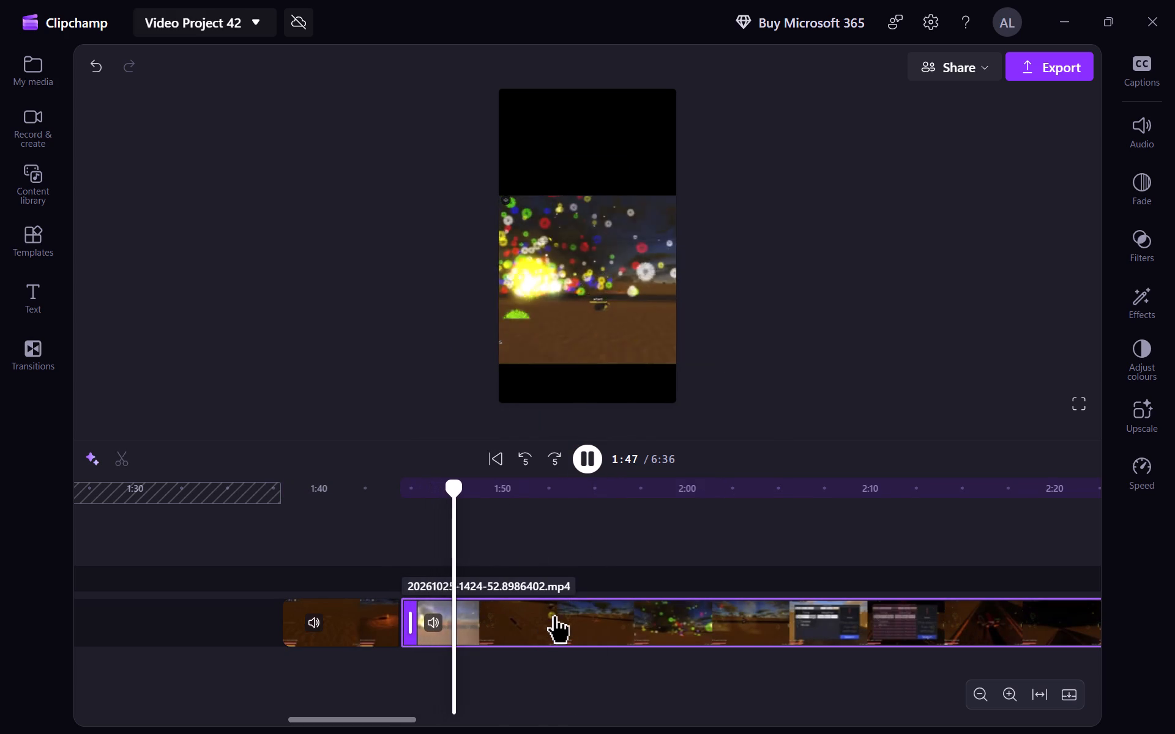
{"action": "right_click", "coordinate": [554, 616]}
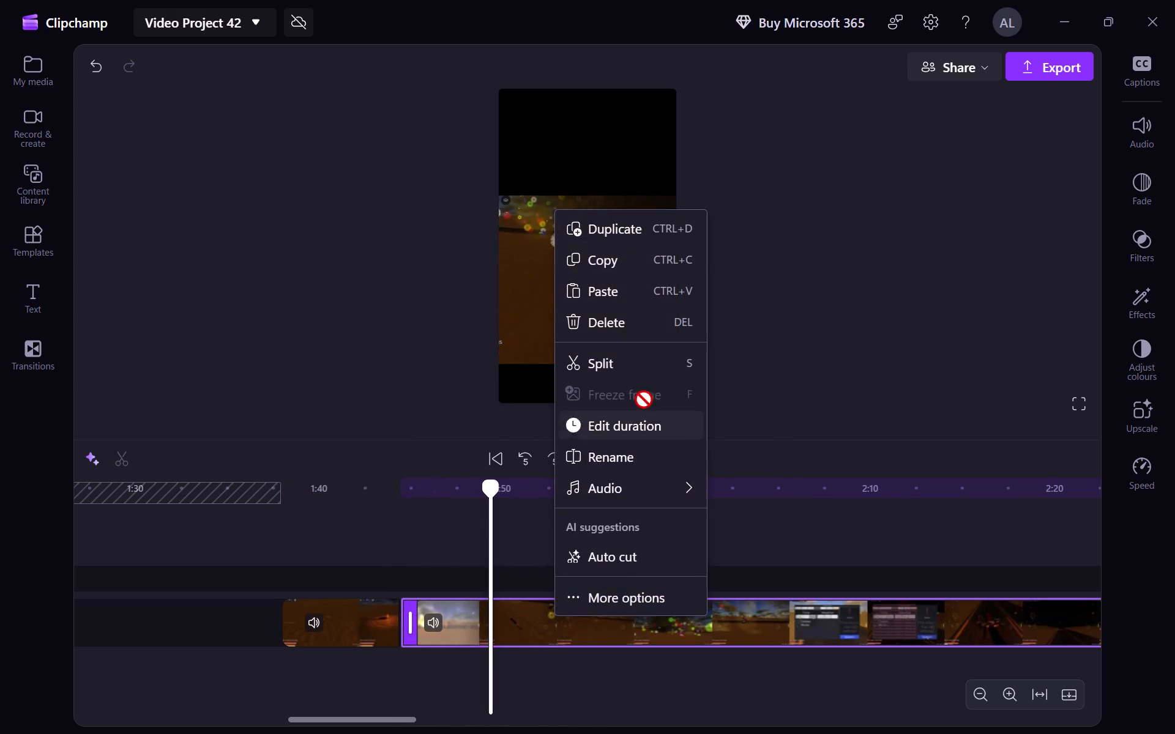
{"action": "left_click", "coordinate": [641, 358]}
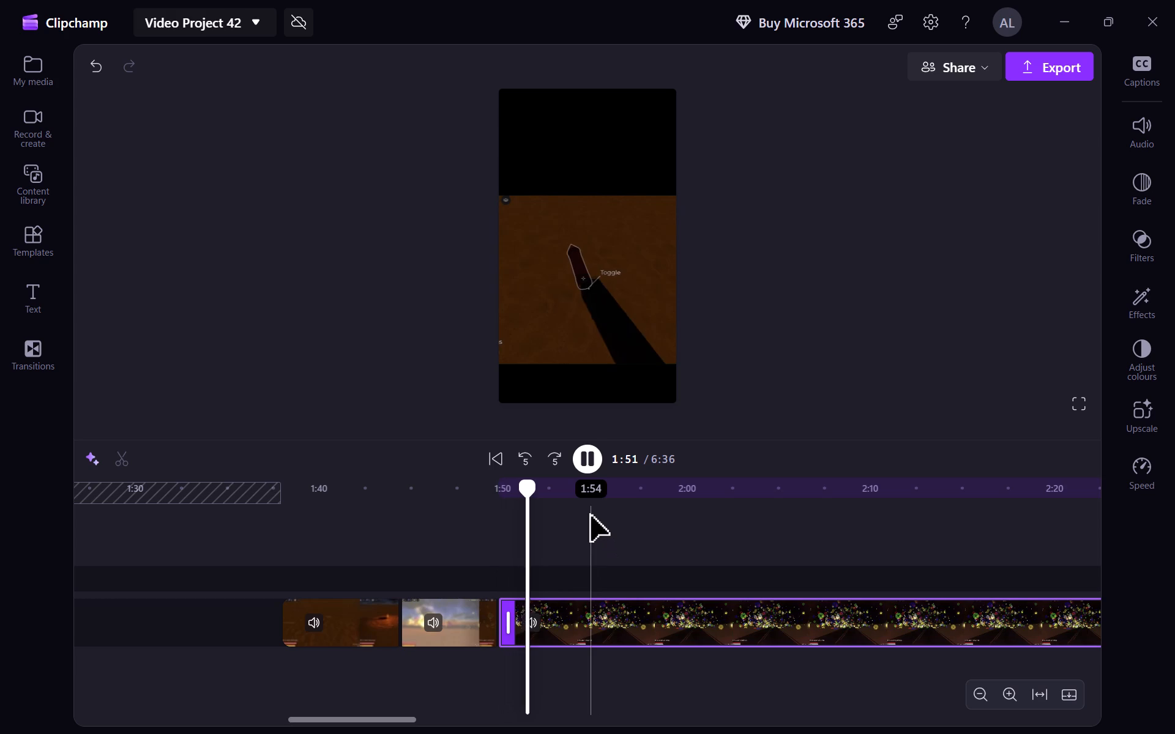
Review the remaining footage from about 1:51 to 2:22 for another firework burst.
{"action": "left_click_drag", "start_coordinate": [397, 708], "coordinate": [417, 713]}
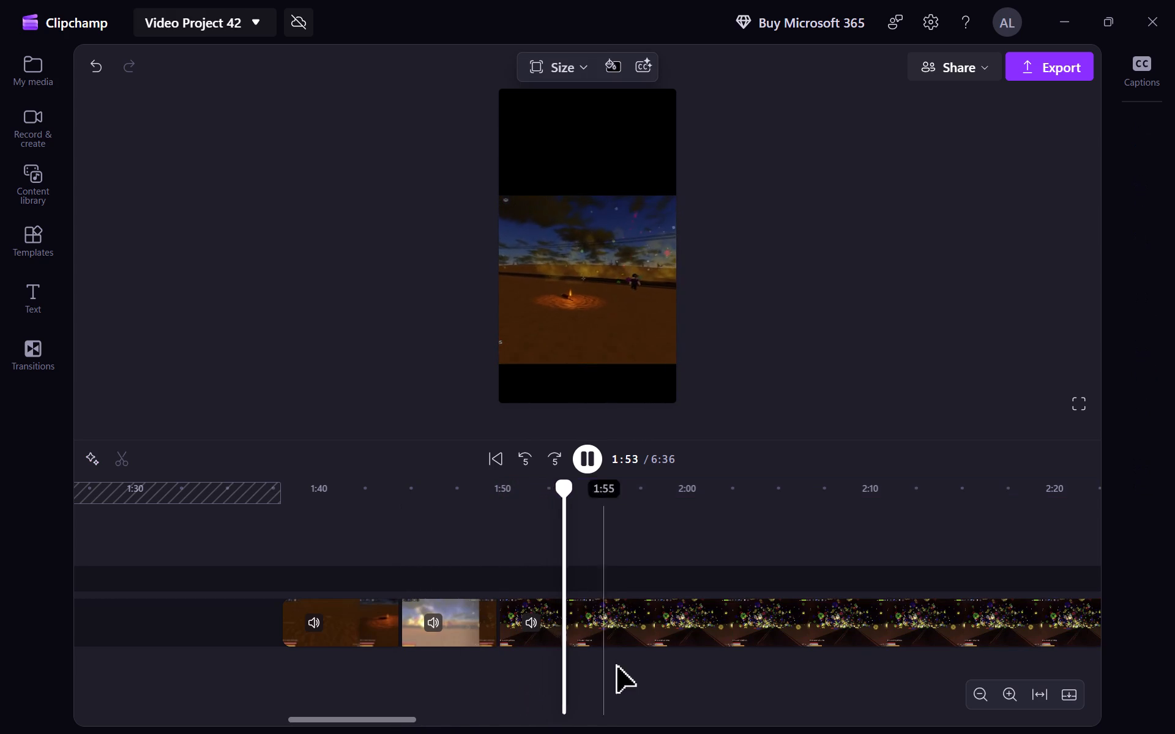
{"action": "left_click", "coordinate": [617, 667]}
{"action": "left_click_drag", "start_coordinate": [406, 722], "coordinate": [442, 711]}
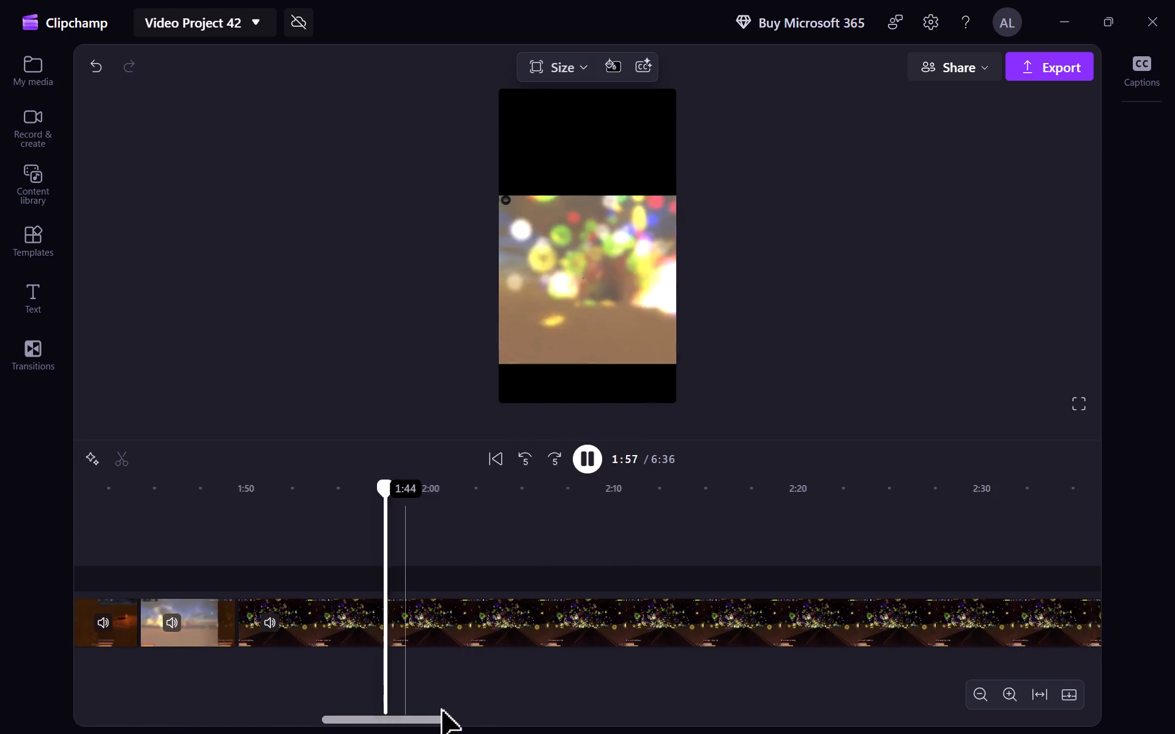
{"action": "left_click_drag", "start_coordinate": [442, 711], "coordinate": [446, 710]}
{"action": "left_click", "coordinate": [446, 669]}
{"action": "left_click", "coordinate": [579, 667]}
{"action": "left_click_drag", "start_coordinate": [439, 716], "coordinate": [474, 709]}
{"action": "left_click", "coordinate": [477, 695]}
{"action": "left_click", "coordinate": [527, 682]}
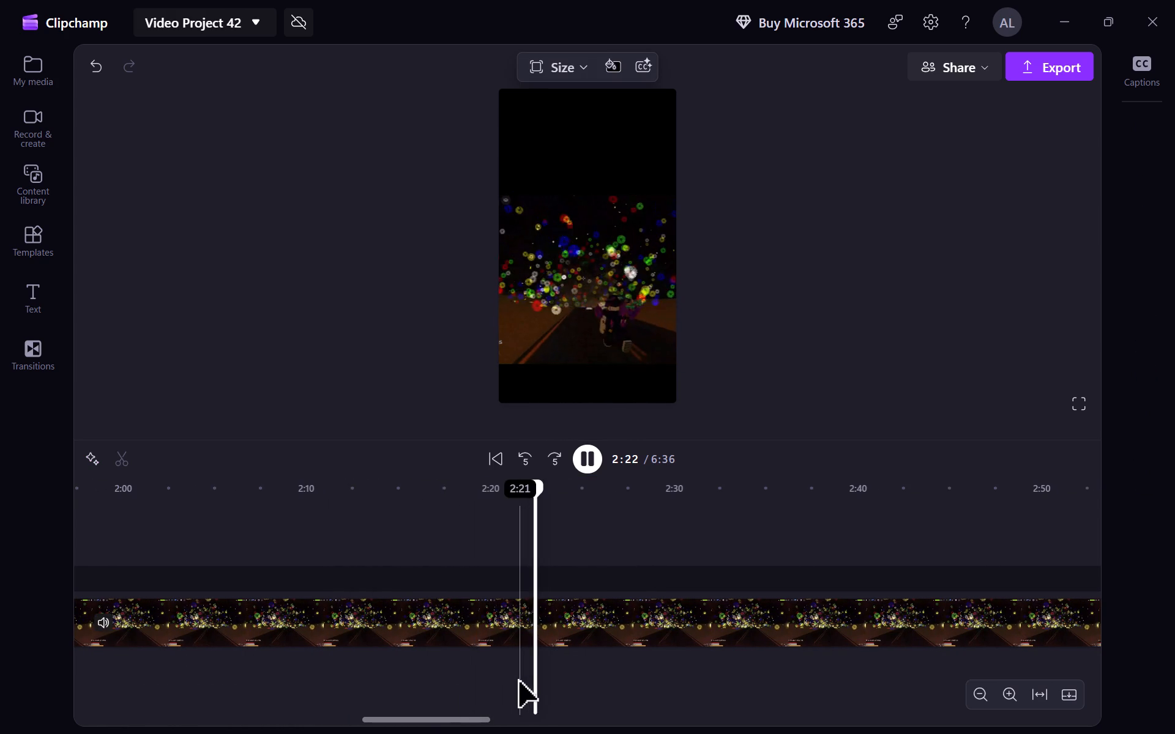
{"action": "left_click", "coordinate": [491, 693]}
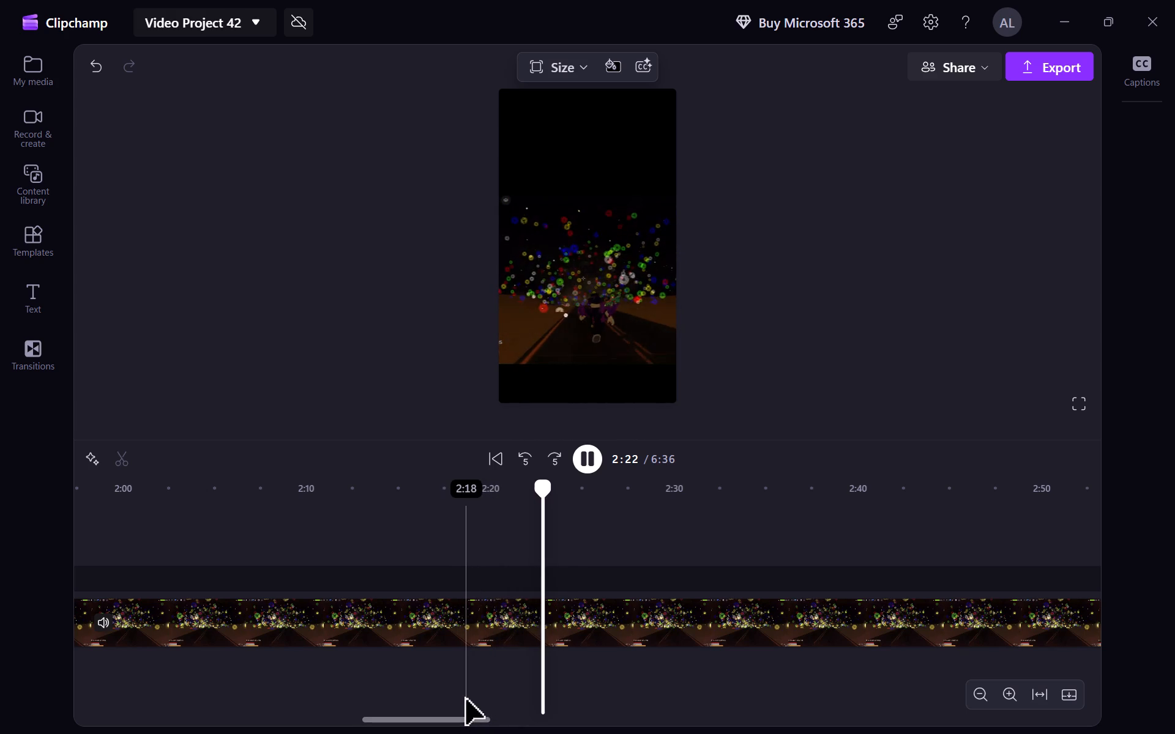
{"action": "left_click", "coordinate": [492, 688]}
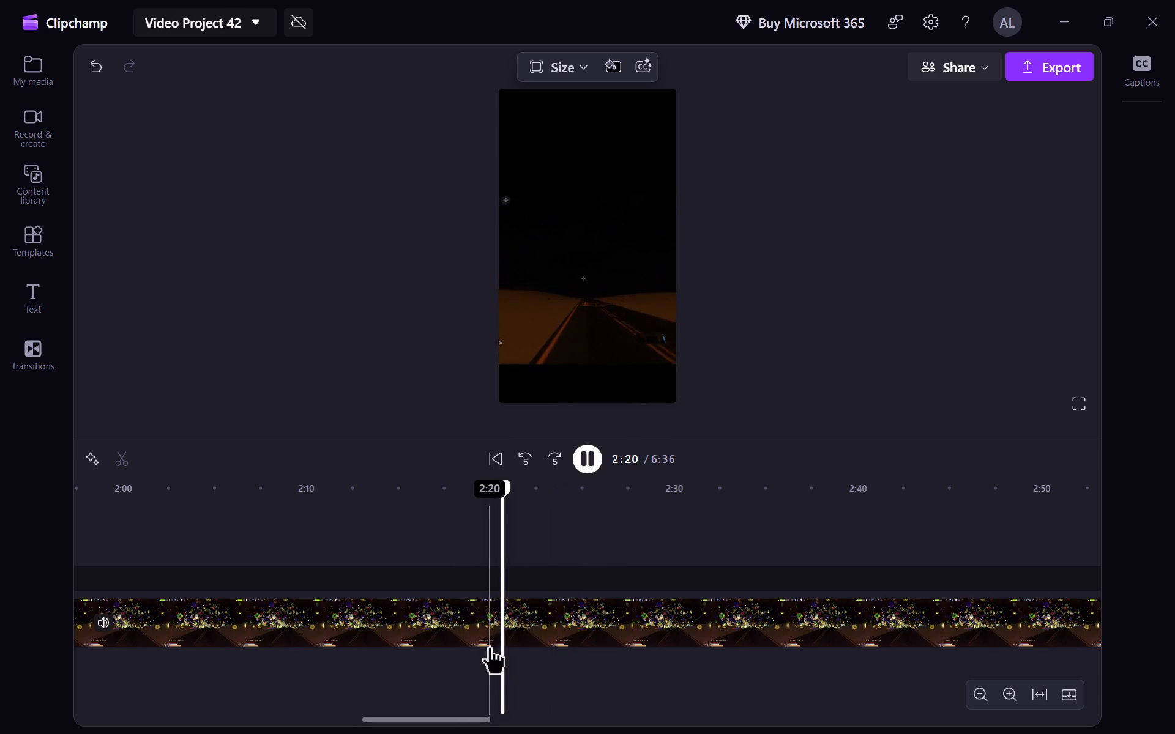
Find the moment just before the next firework burst and split the remaining clip at 2:19.
{"action": "left_click", "coordinate": [480, 568]}
{"action": "left_click", "coordinate": [584, 453]}
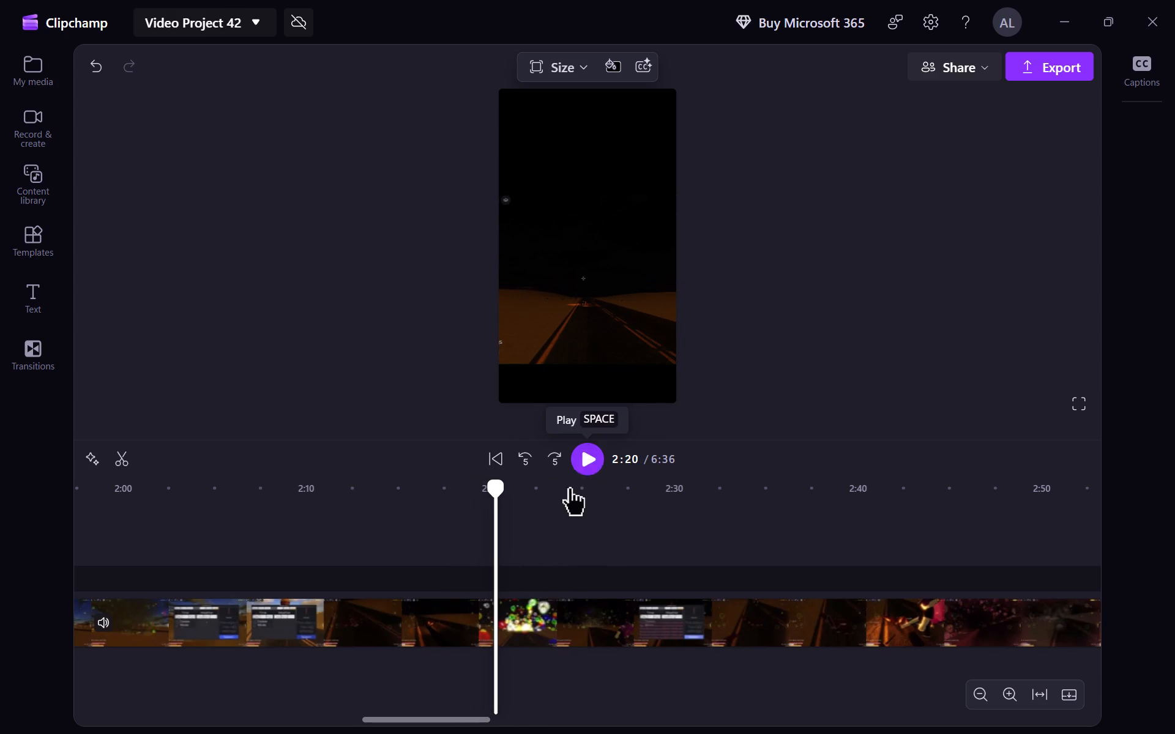
{"action": "left_click", "coordinate": [581, 456]}
{"action": "left_click", "coordinate": [582, 456]}
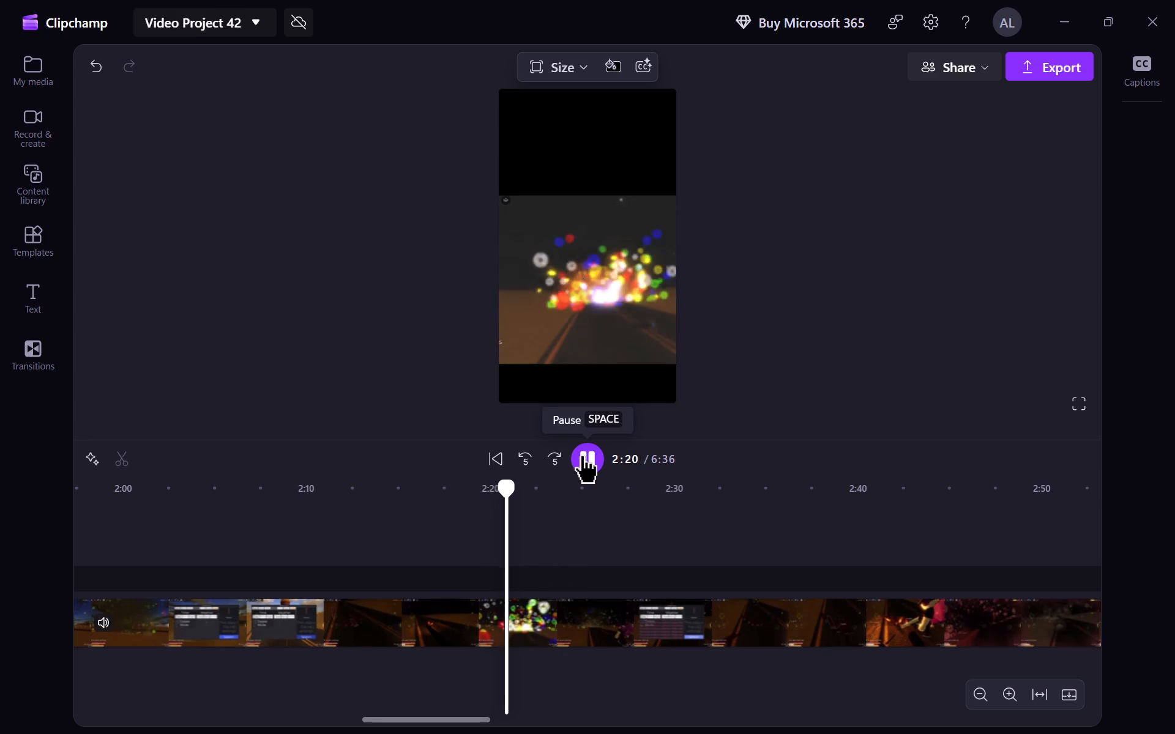
{"action": "right_click", "coordinate": [550, 609]}
{"action": "left_click", "coordinate": [483, 586]}
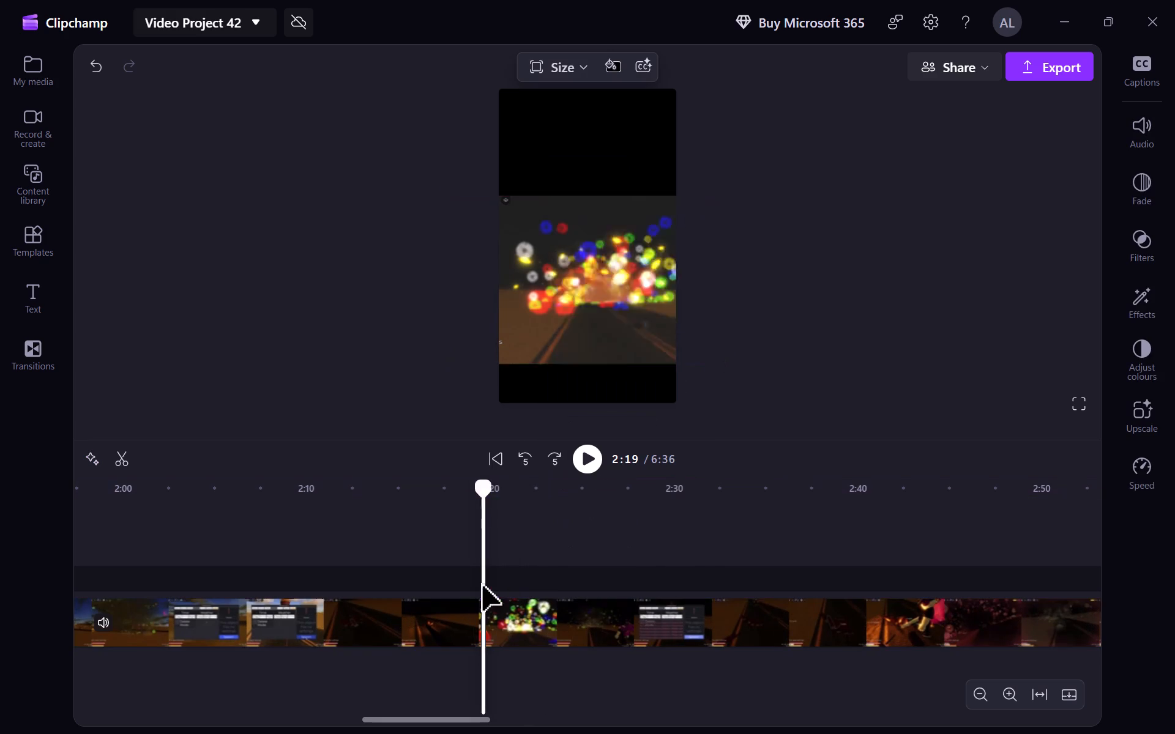
{"action": "right_click", "coordinate": [580, 588]}
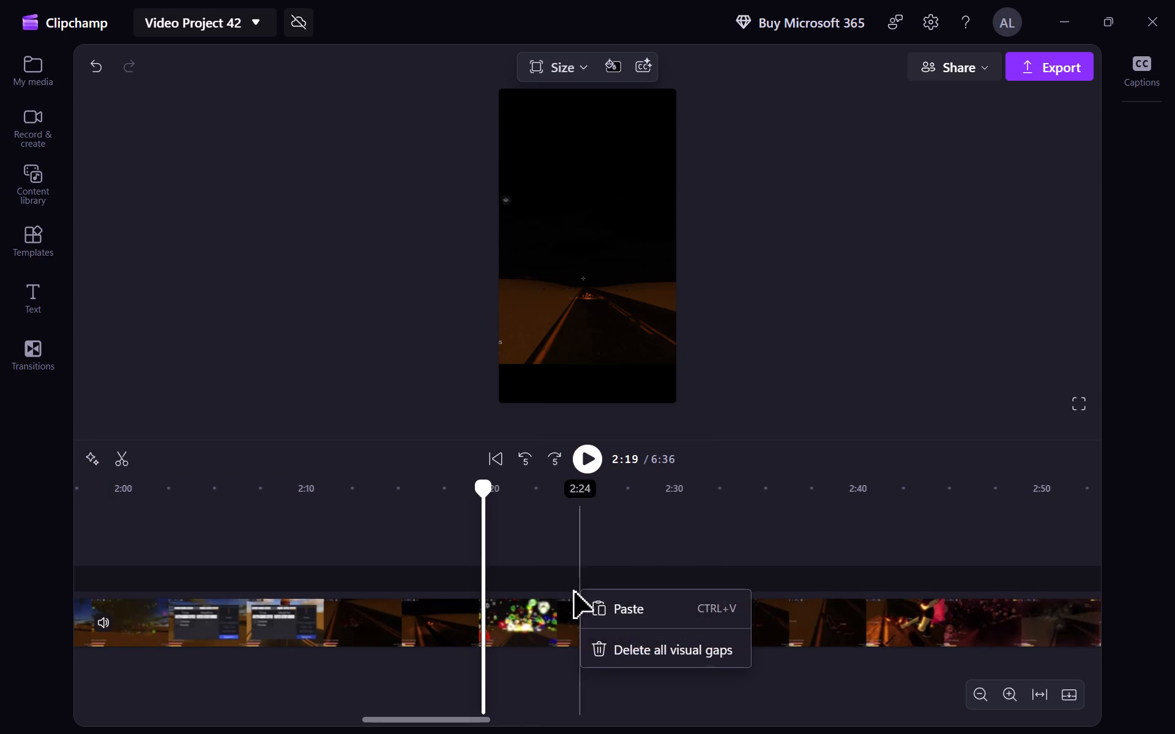
{"action": "left_click", "coordinate": [545, 611]}
{"action": "right_click", "coordinate": [545, 611]}
{"action": "left_click", "coordinate": [606, 352]}
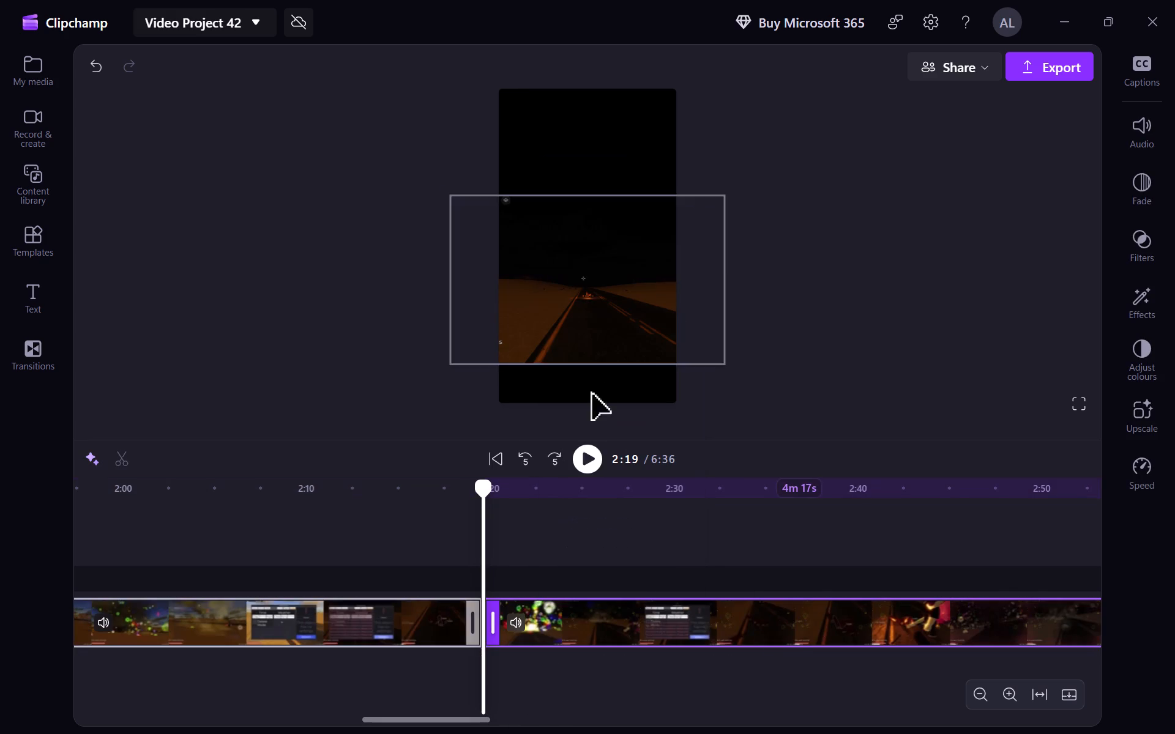
Play the second firework burst and split the clip at its end, at 2:22.
{"action": "left_click", "coordinate": [584, 462]}
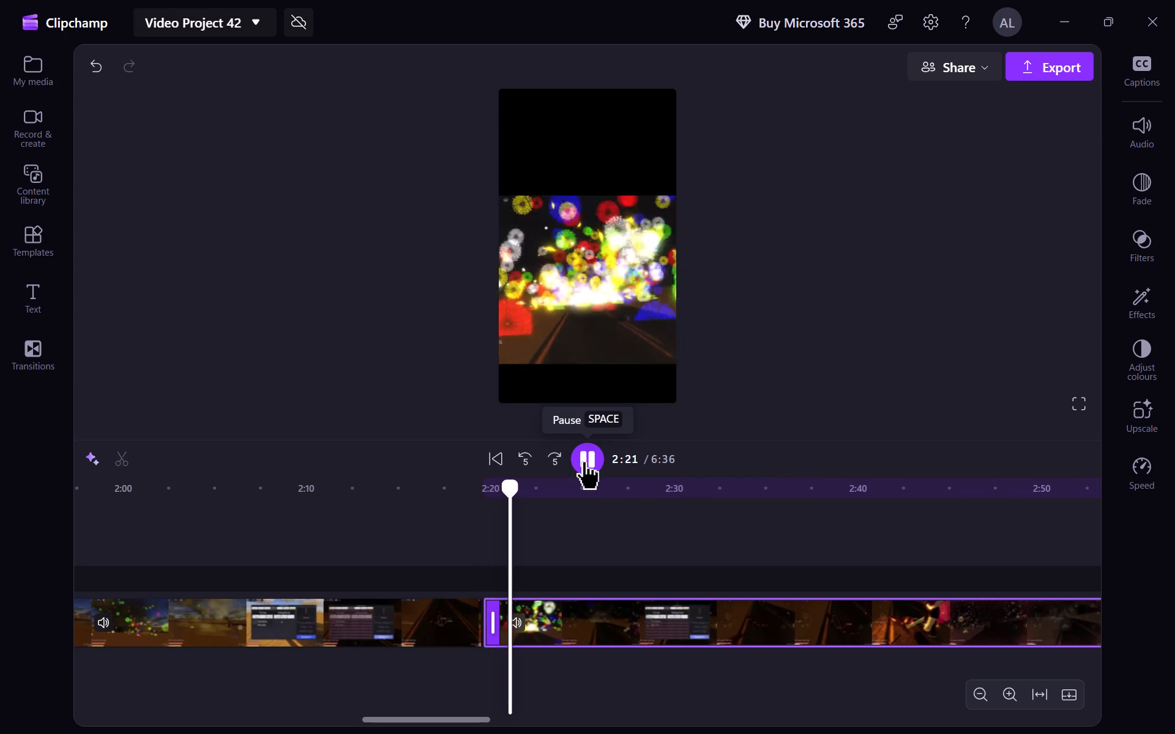
{"action": "left_click", "coordinate": [584, 462]}
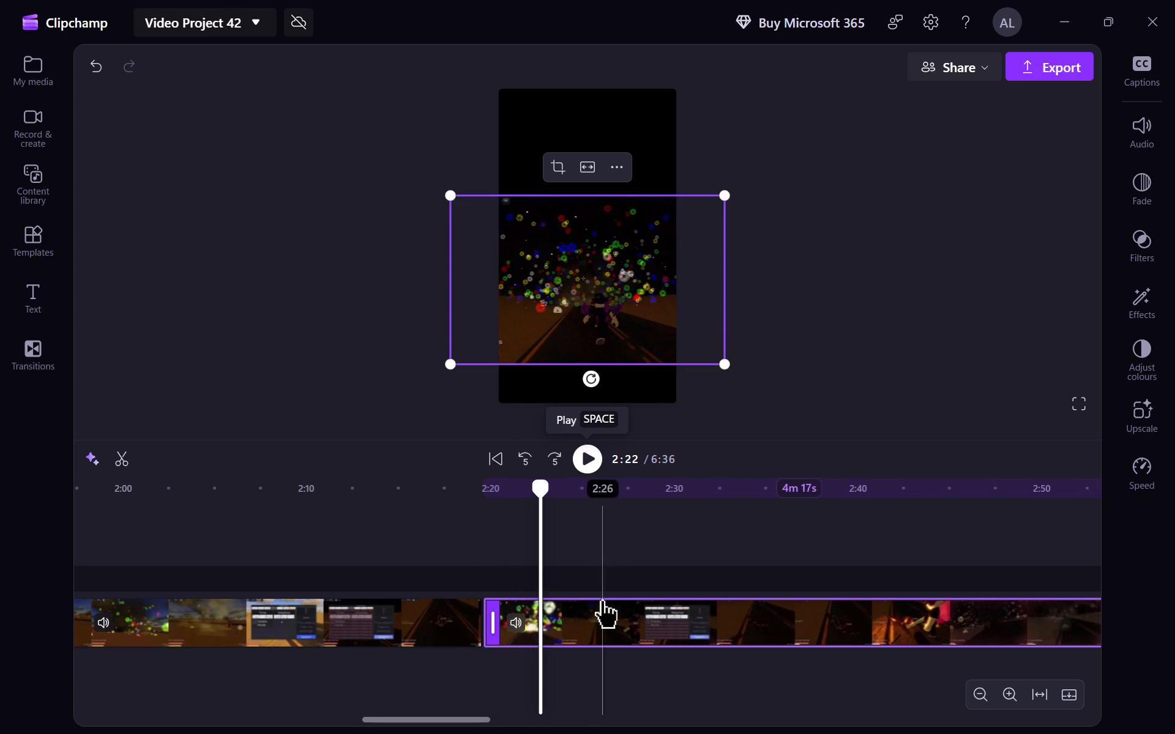
{"action": "right_click", "coordinate": [602, 616]}
{"action": "left_click", "coordinate": [673, 364]}
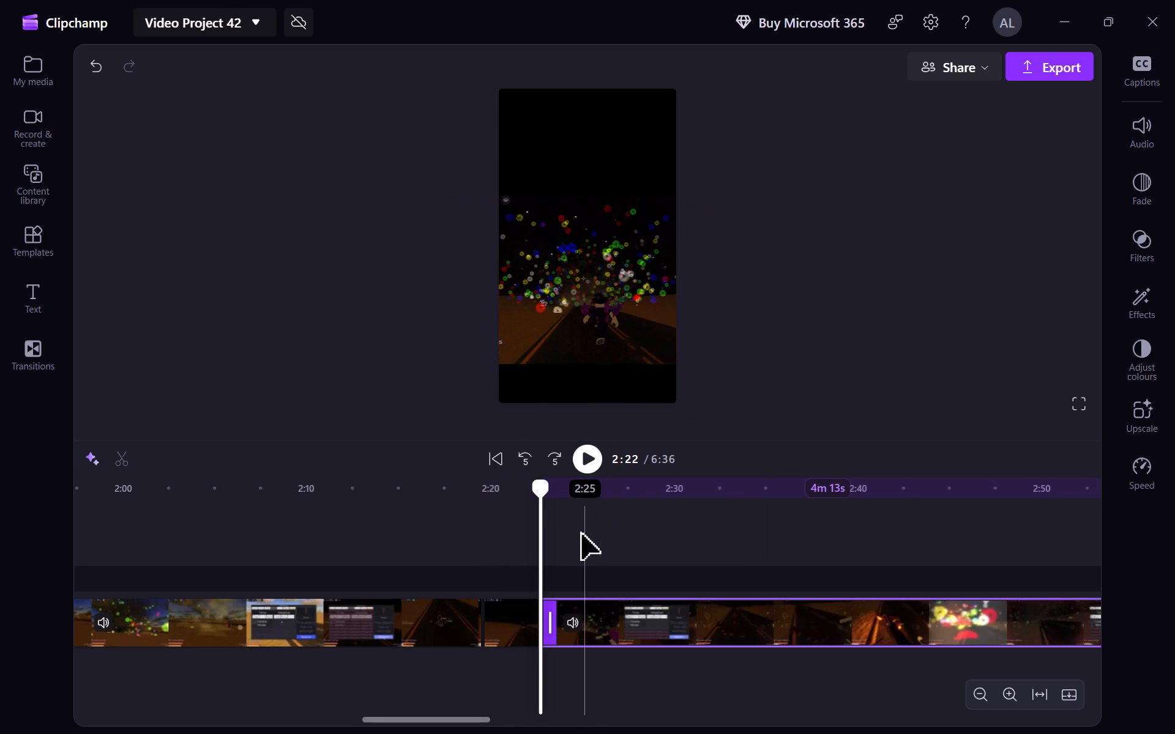
Review the footage from 2:22 to about 2:32 for further fireworks.
{"action": "left_click", "coordinate": [588, 465]}
{"action": "left_click", "coordinate": [580, 564]}
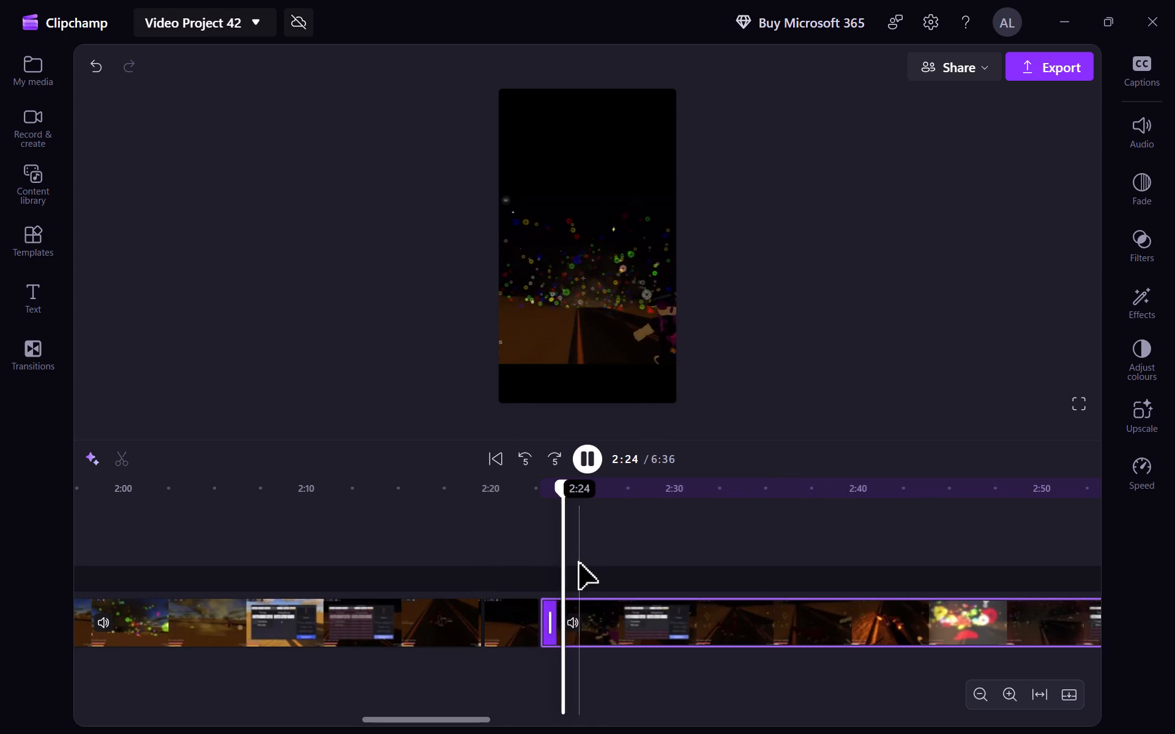
{"action": "left_click", "coordinate": [610, 553]}
{"action": "left_click", "coordinate": [641, 548]}
{"action": "left_click", "coordinate": [670, 547]}
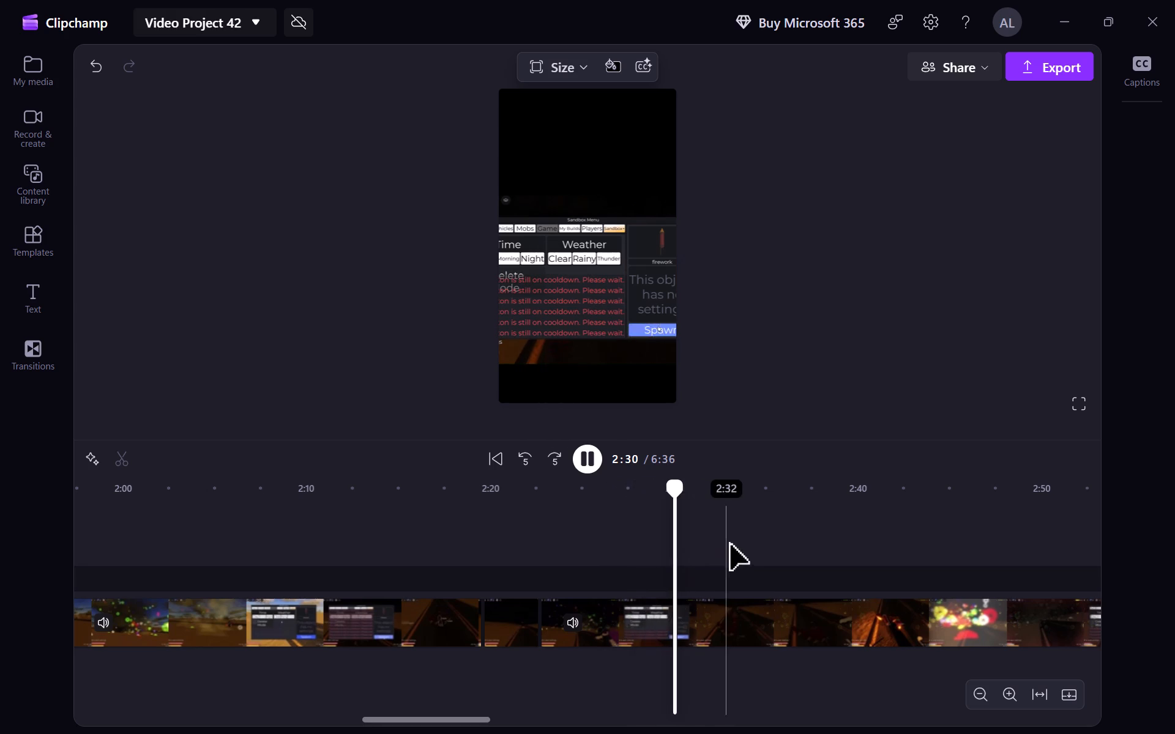
Delete the footage between the 1:50 and 2:19 splits and close the gap by moving the three-second firework clip directly after the 1:50 split.
{"action": "left_click", "coordinate": [401, 610]}
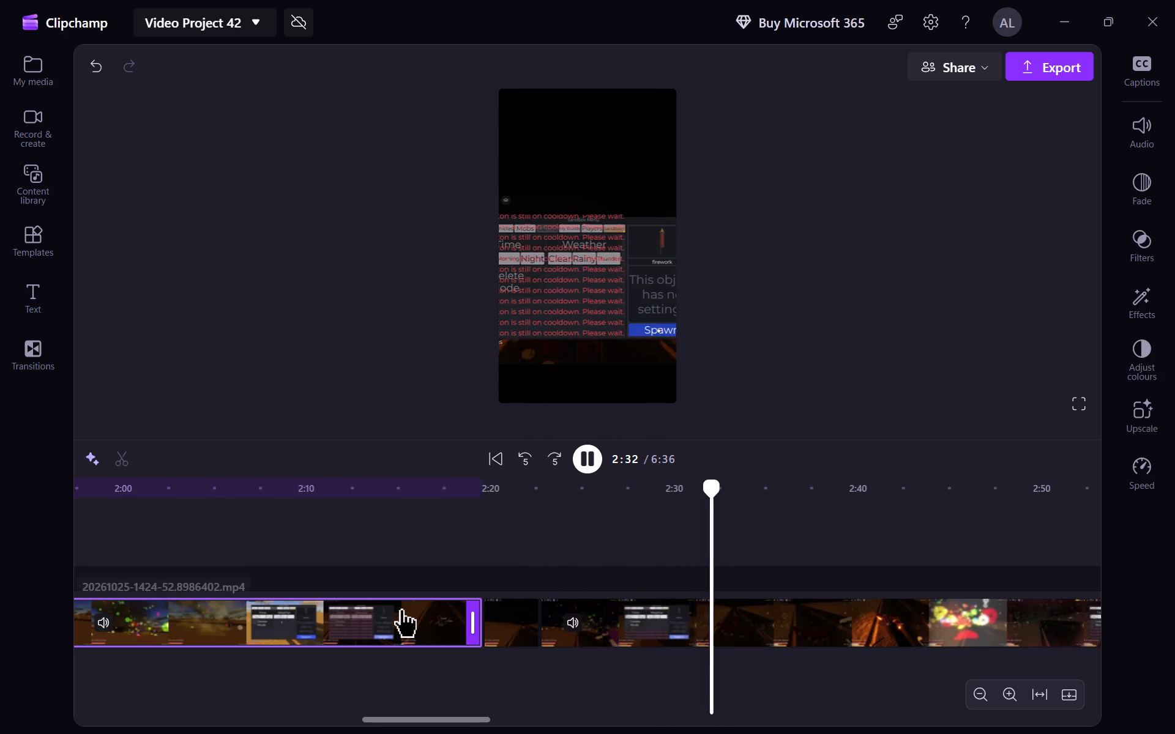
{"action": "key", "text": "BackSpace"}
{"action": "left_click_drag", "start_coordinate": [510, 614], "coordinate": [26, 619]}
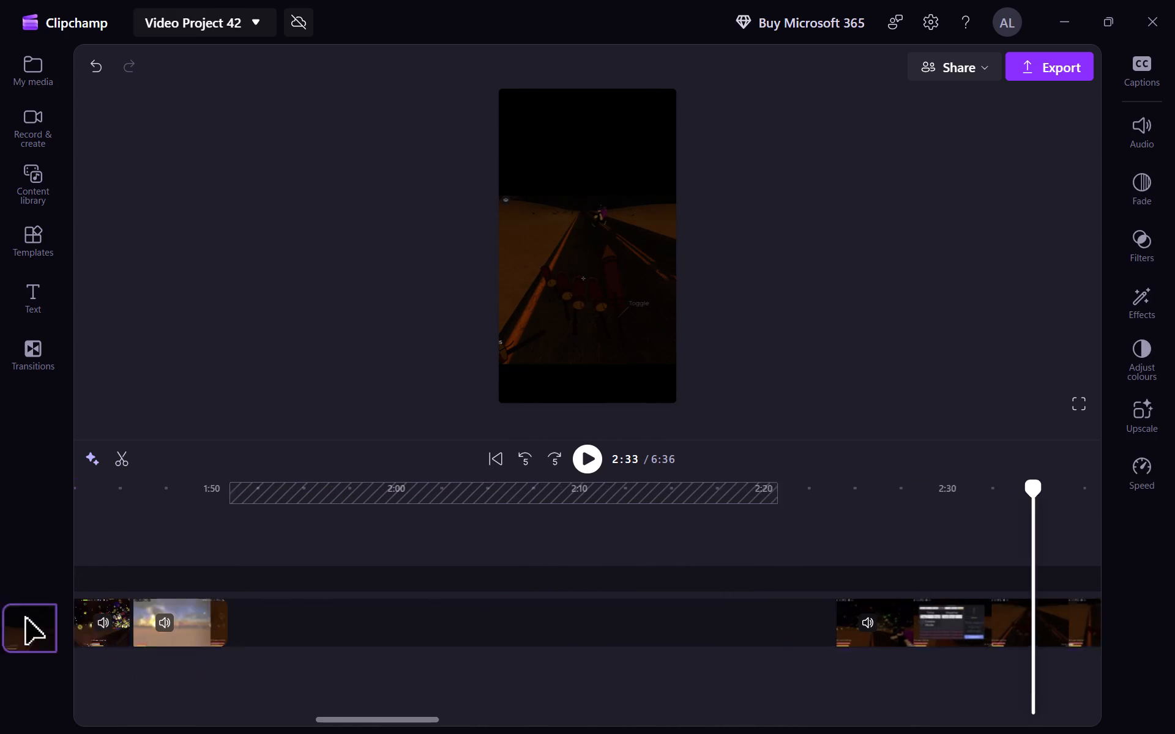
{"action": "left_click_drag", "start_coordinate": [26, 619], "coordinate": [520, 614]}
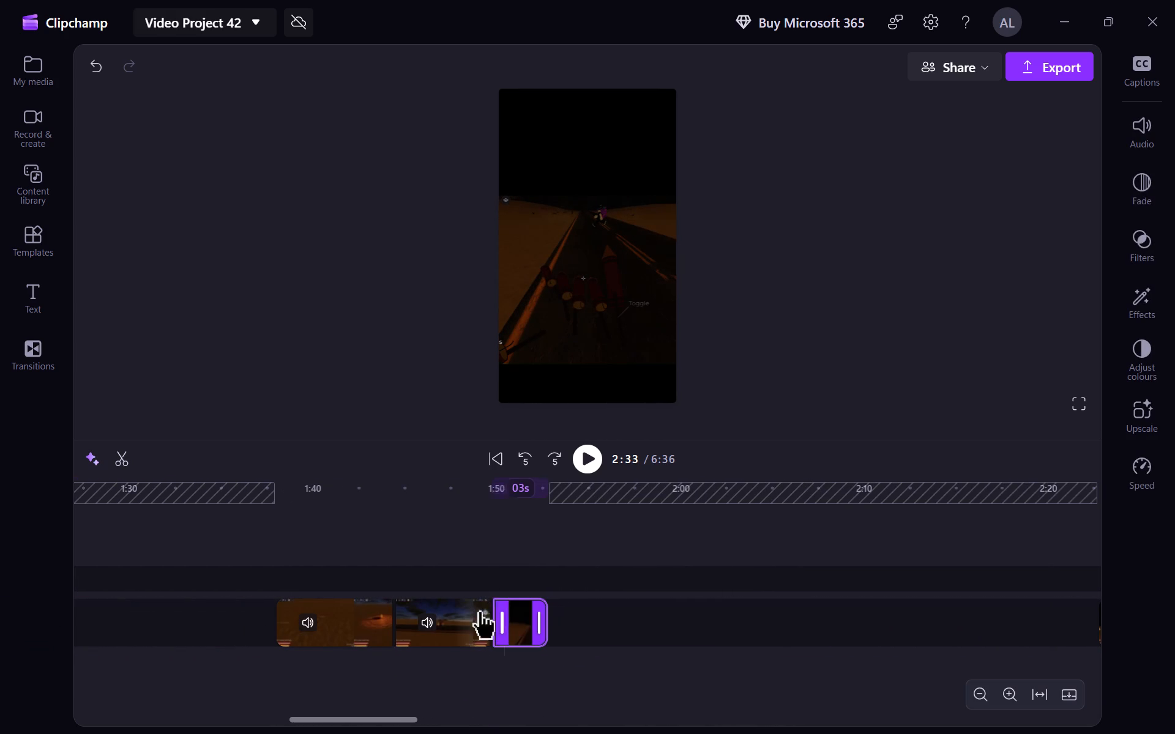
Play back the segments from 1:38 and delete the six-second segment before the 1:44 split.
{"action": "left_click", "coordinate": [269, 585]}
{"action": "left_click", "coordinate": [592, 456]}
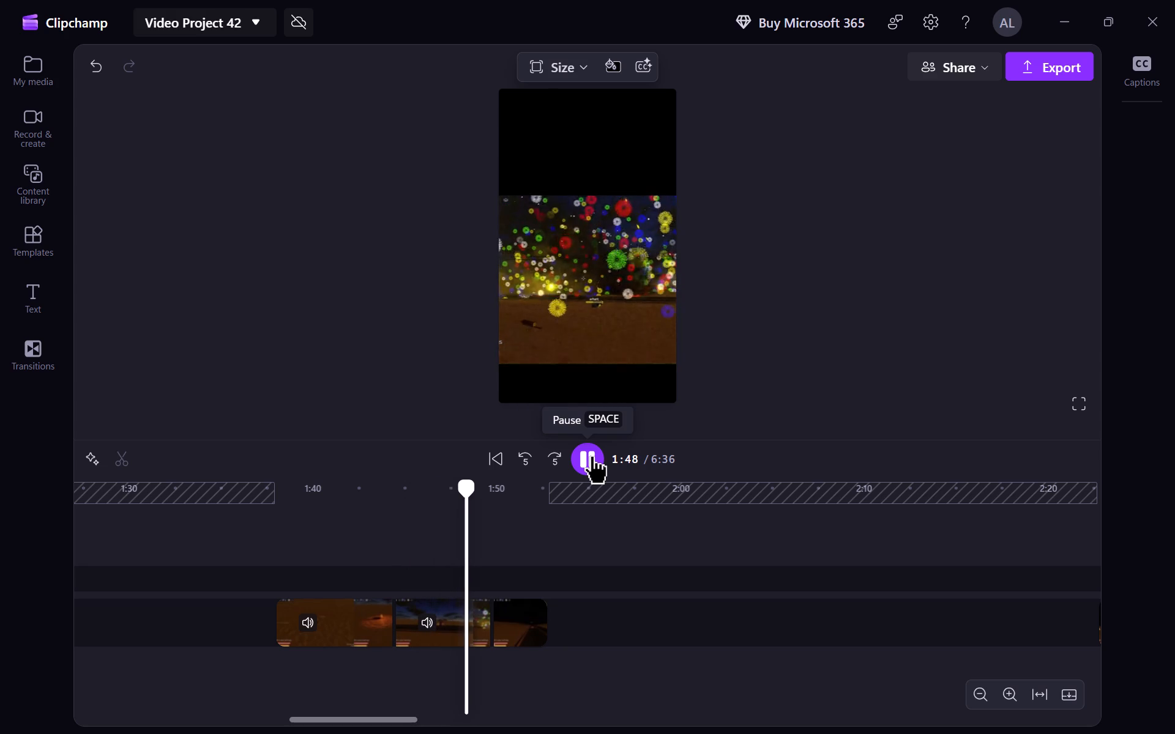
{"action": "left_click", "coordinate": [592, 456]}
{"action": "left_click", "coordinate": [335, 637]}
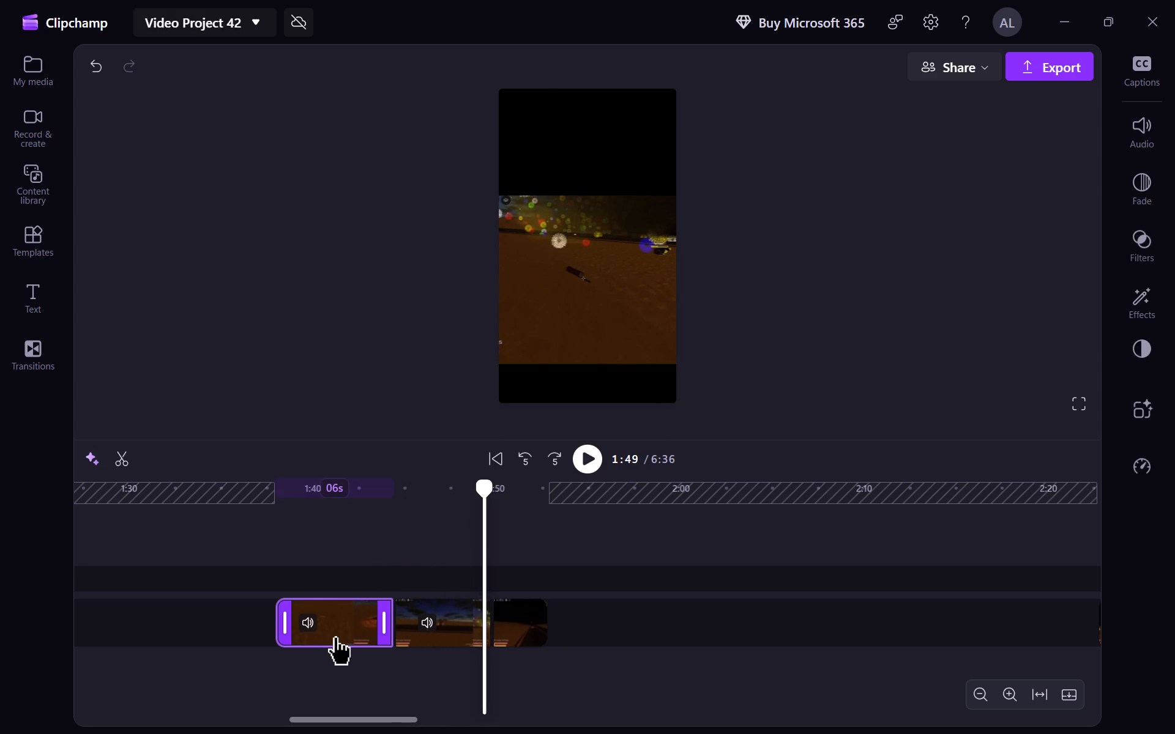
{"action": "key", "text": "BackSpace"}
Move the five-second firework clip from 1:44 back along the video track so it directly follows the joined clips near 0:20.
{"action": "double_click", "coordinate": [426, 642]}
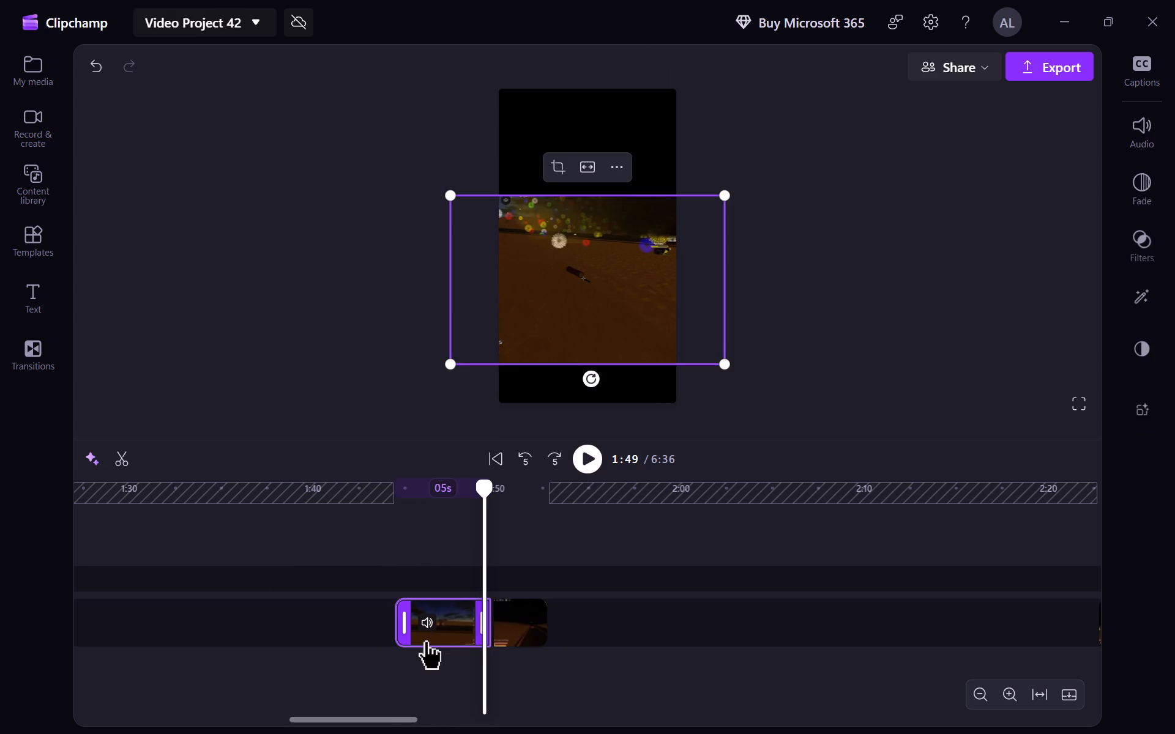
{"action": "left_click_drag", "start_coordinate": [429, 636], "coordinate": [36, 643]}
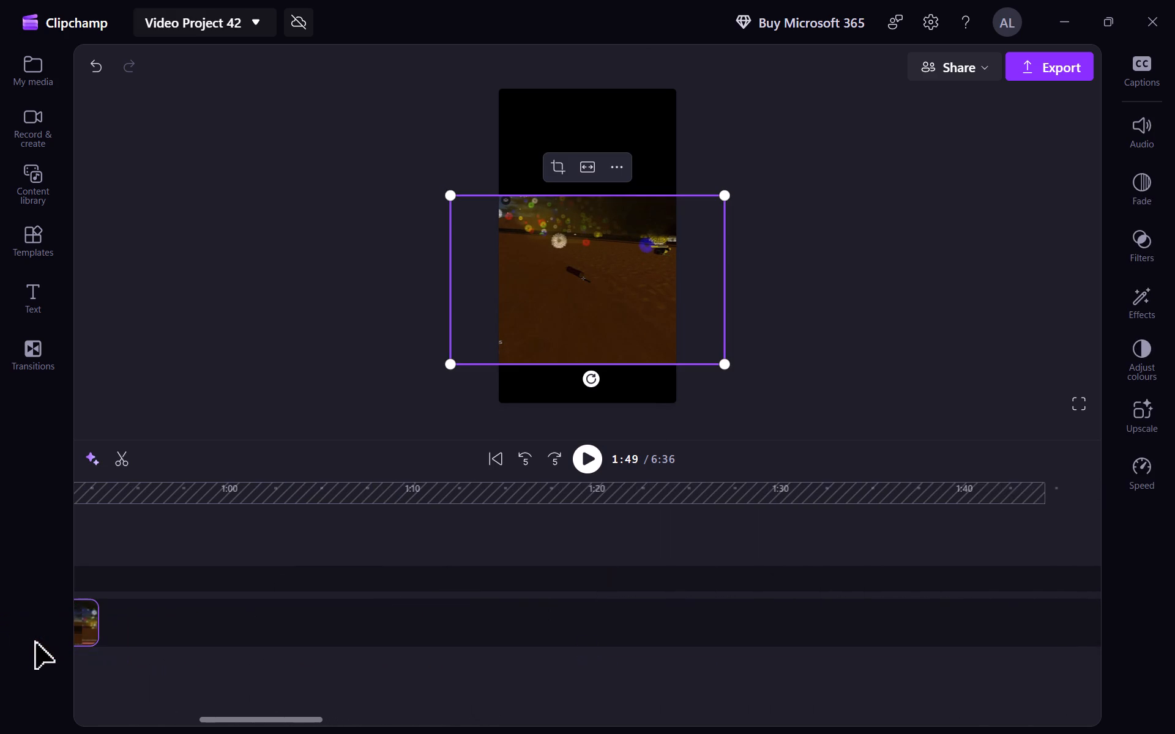
{"action": "left_click_drag", "start_coordinate": [36, 643], "coordinate": [335, 629]}
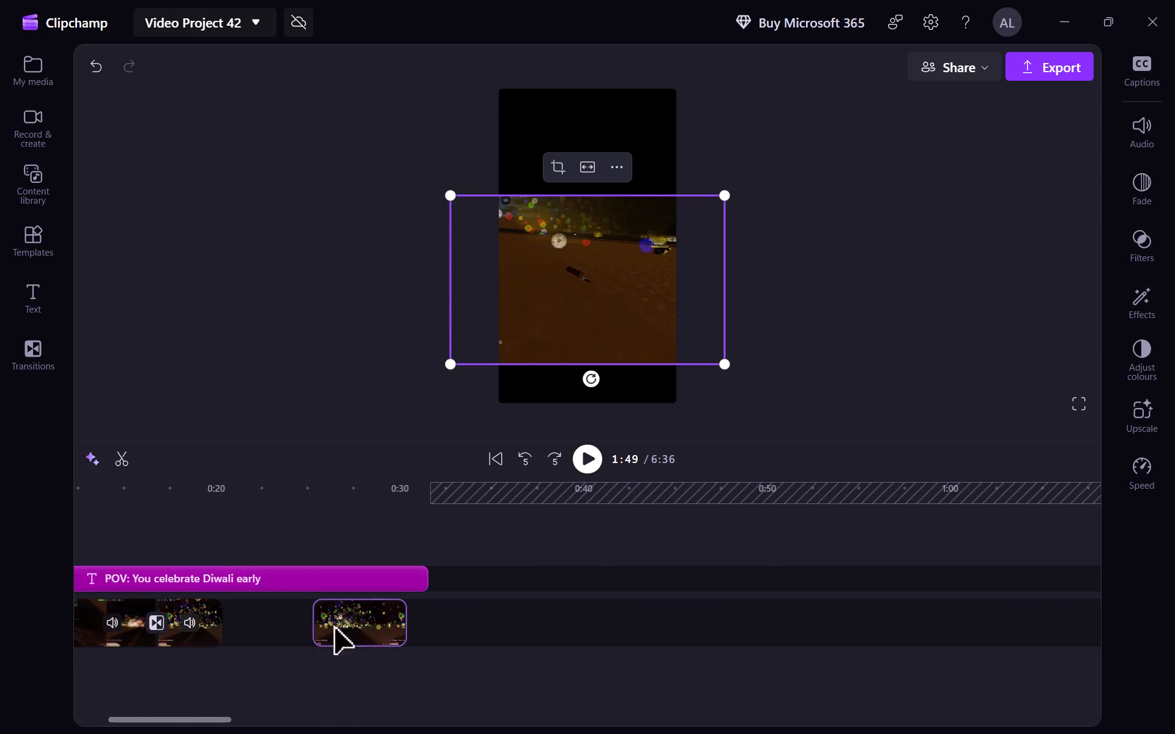
{"action": "left_click_drag", "start_coordinate": [335, 629], "coordinate": [257, 626]}
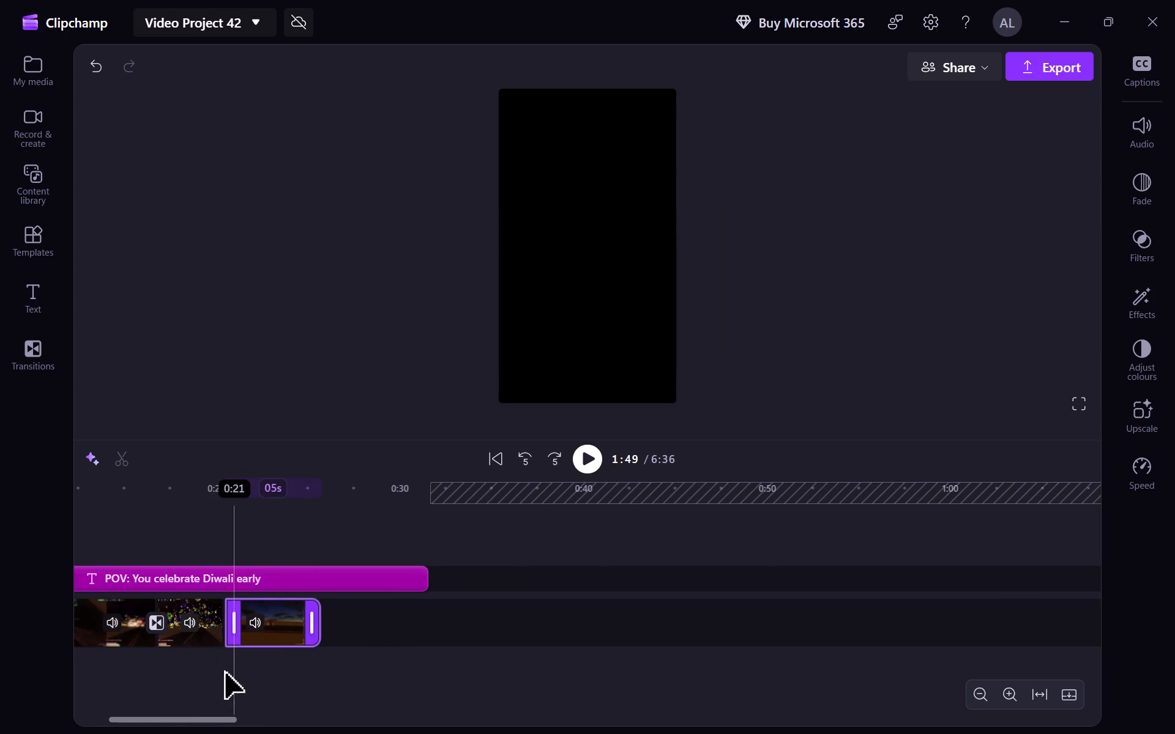
Move the three-second firework clip from 1:50 back along the video track so it directly follows the five-second clip.
{"action": "left_click_drag", "start_coordinate": [214, 724], "coordinate": [401, 722]}
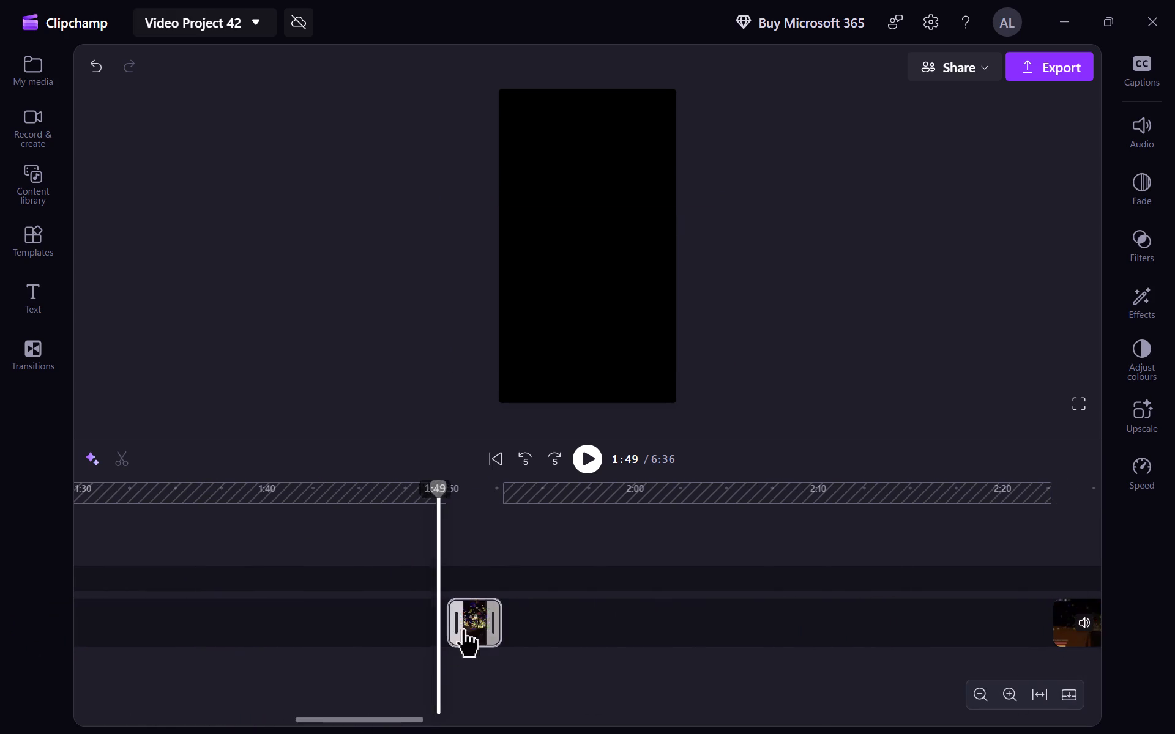
{"action": "left_click_drag", "start_coordinate": [468, 628], "coordinate": [47, 639]}
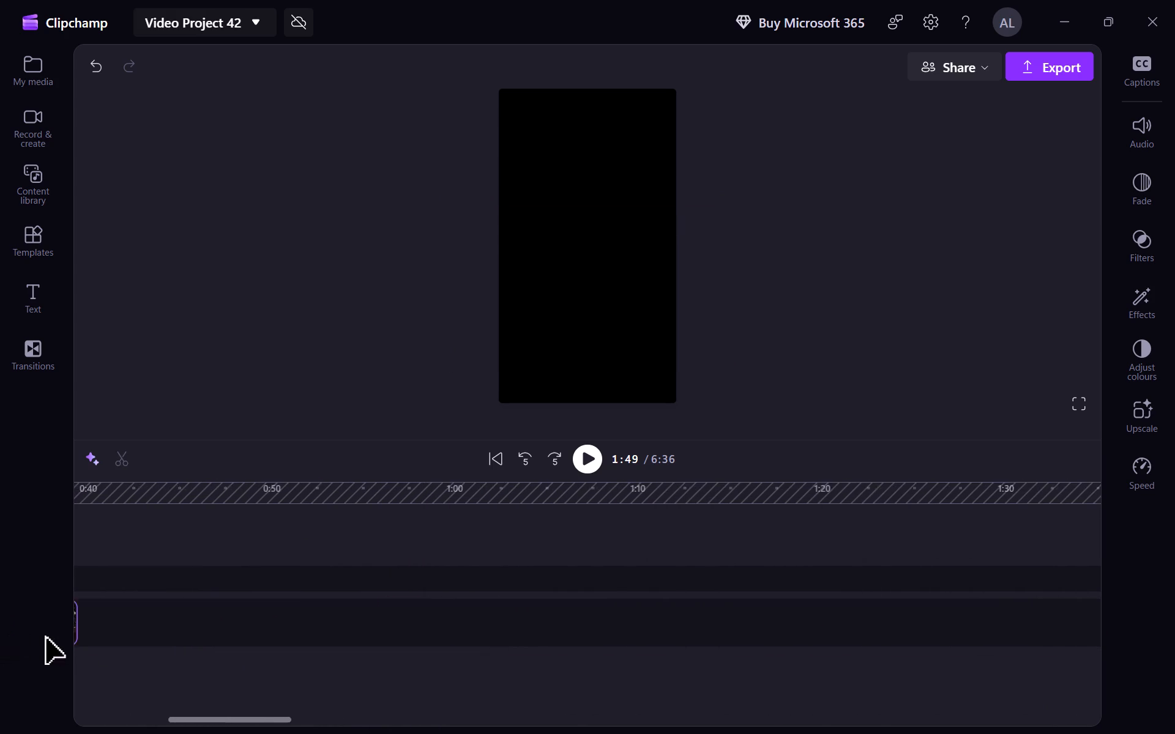
{"action": "left_click_drag", "start_coordinate": [47, 639], "coordinate": [364, 631]}
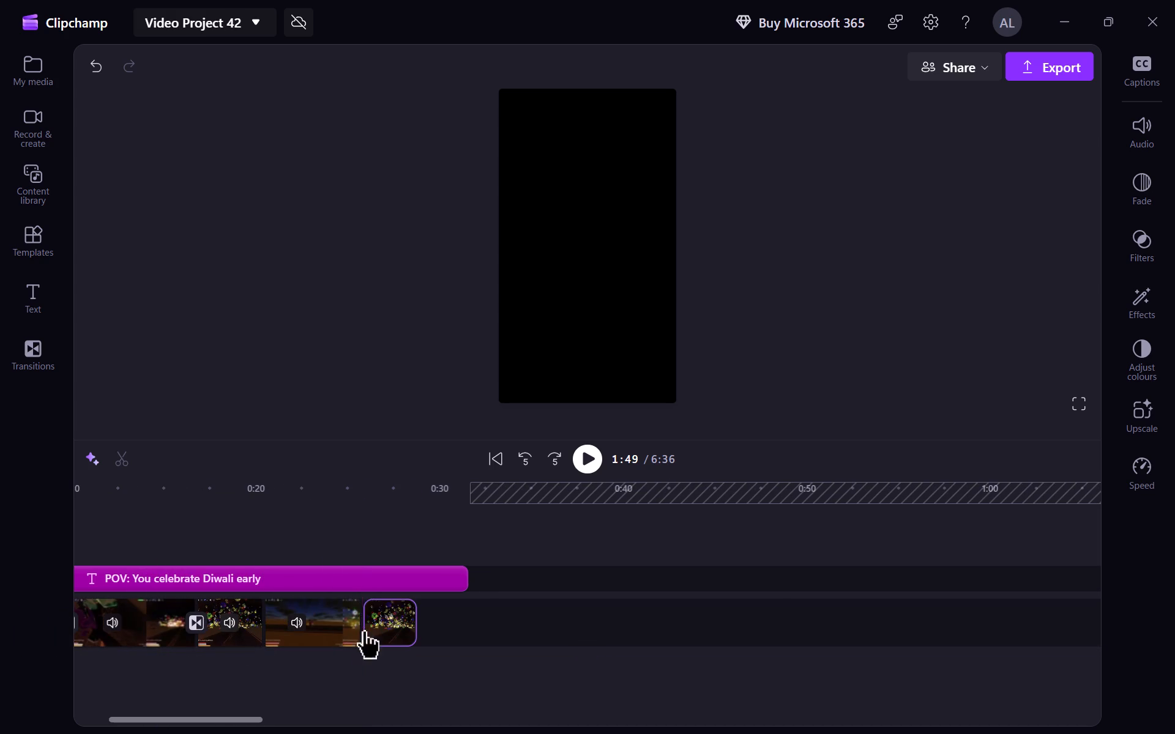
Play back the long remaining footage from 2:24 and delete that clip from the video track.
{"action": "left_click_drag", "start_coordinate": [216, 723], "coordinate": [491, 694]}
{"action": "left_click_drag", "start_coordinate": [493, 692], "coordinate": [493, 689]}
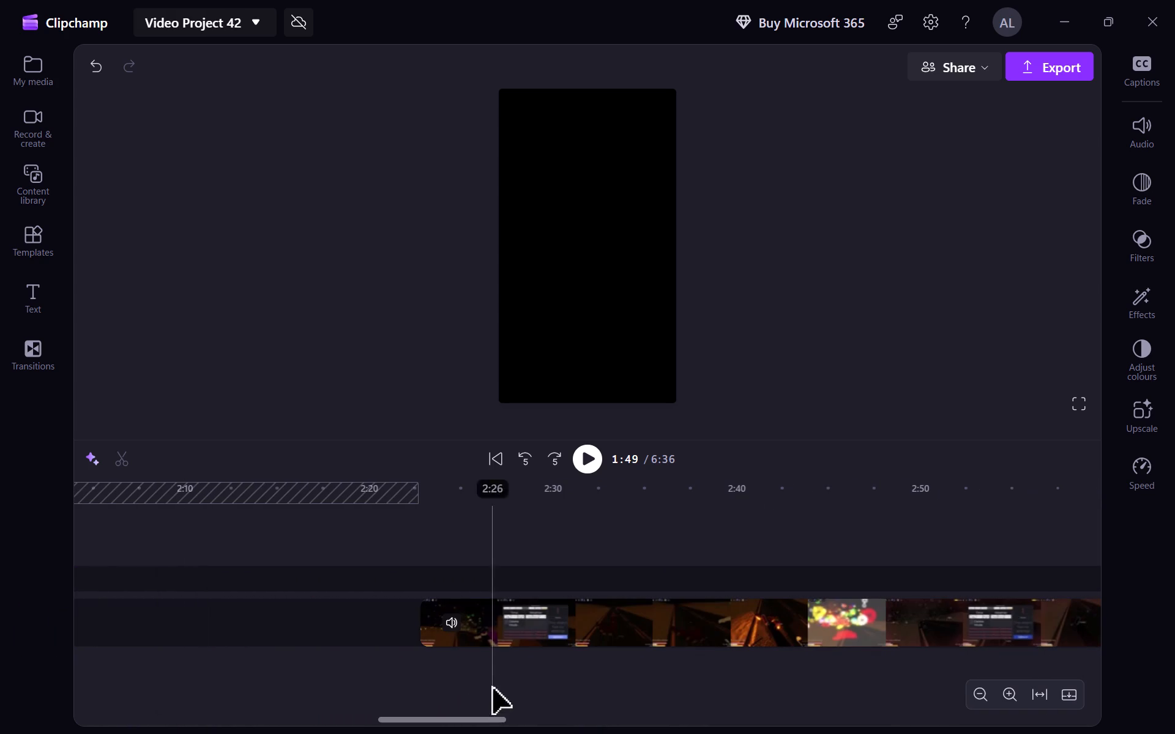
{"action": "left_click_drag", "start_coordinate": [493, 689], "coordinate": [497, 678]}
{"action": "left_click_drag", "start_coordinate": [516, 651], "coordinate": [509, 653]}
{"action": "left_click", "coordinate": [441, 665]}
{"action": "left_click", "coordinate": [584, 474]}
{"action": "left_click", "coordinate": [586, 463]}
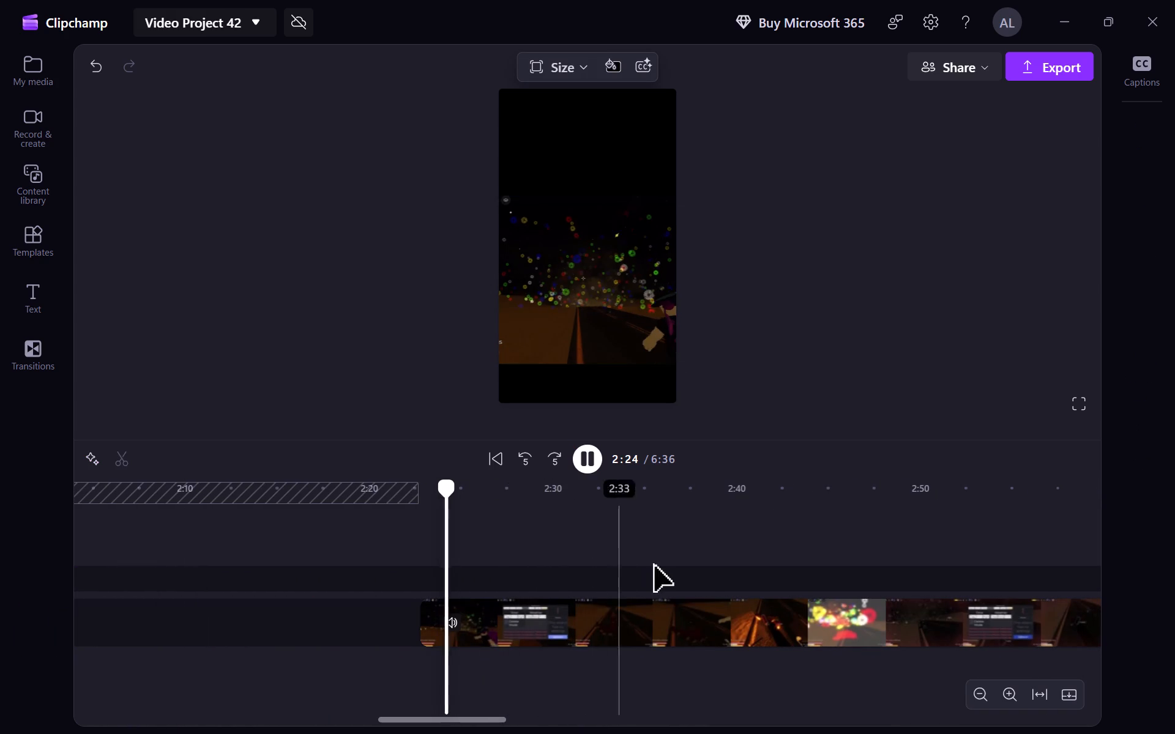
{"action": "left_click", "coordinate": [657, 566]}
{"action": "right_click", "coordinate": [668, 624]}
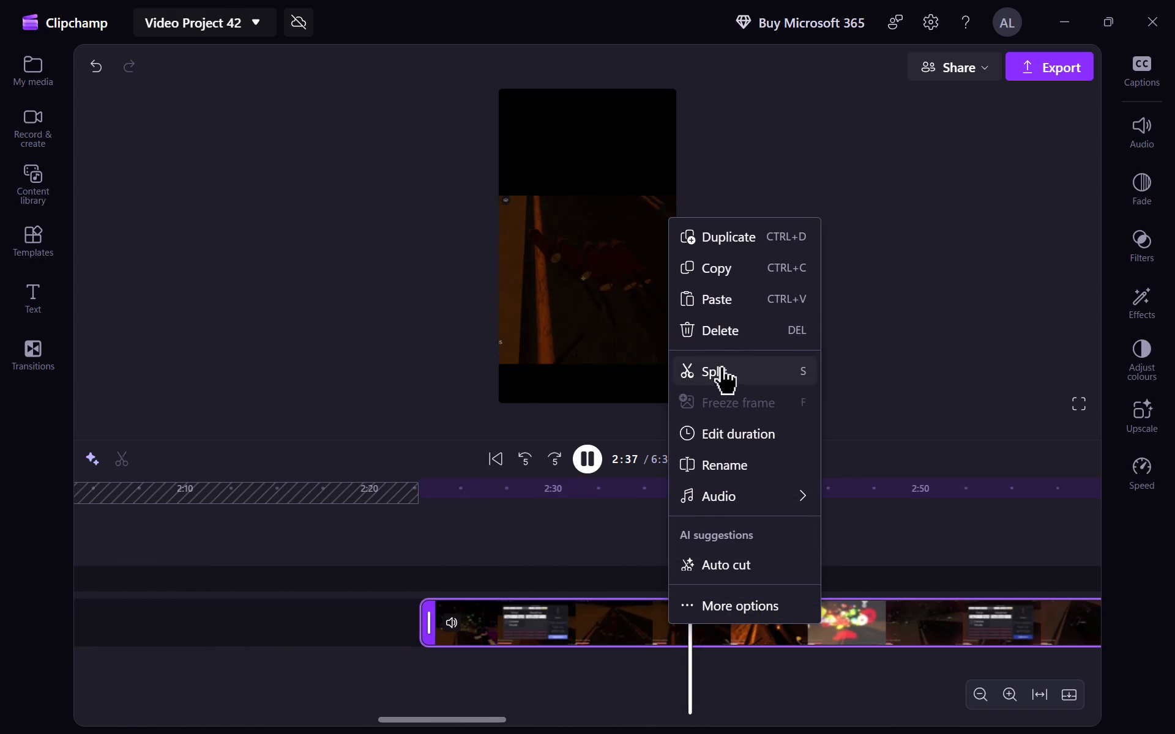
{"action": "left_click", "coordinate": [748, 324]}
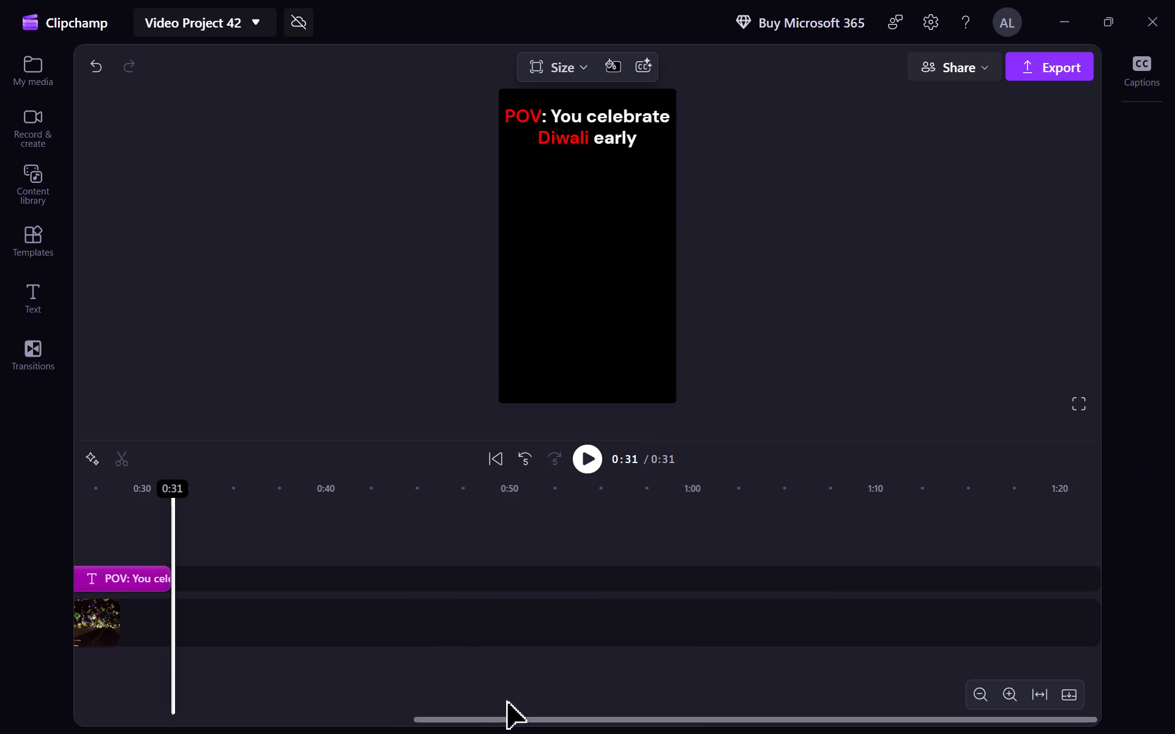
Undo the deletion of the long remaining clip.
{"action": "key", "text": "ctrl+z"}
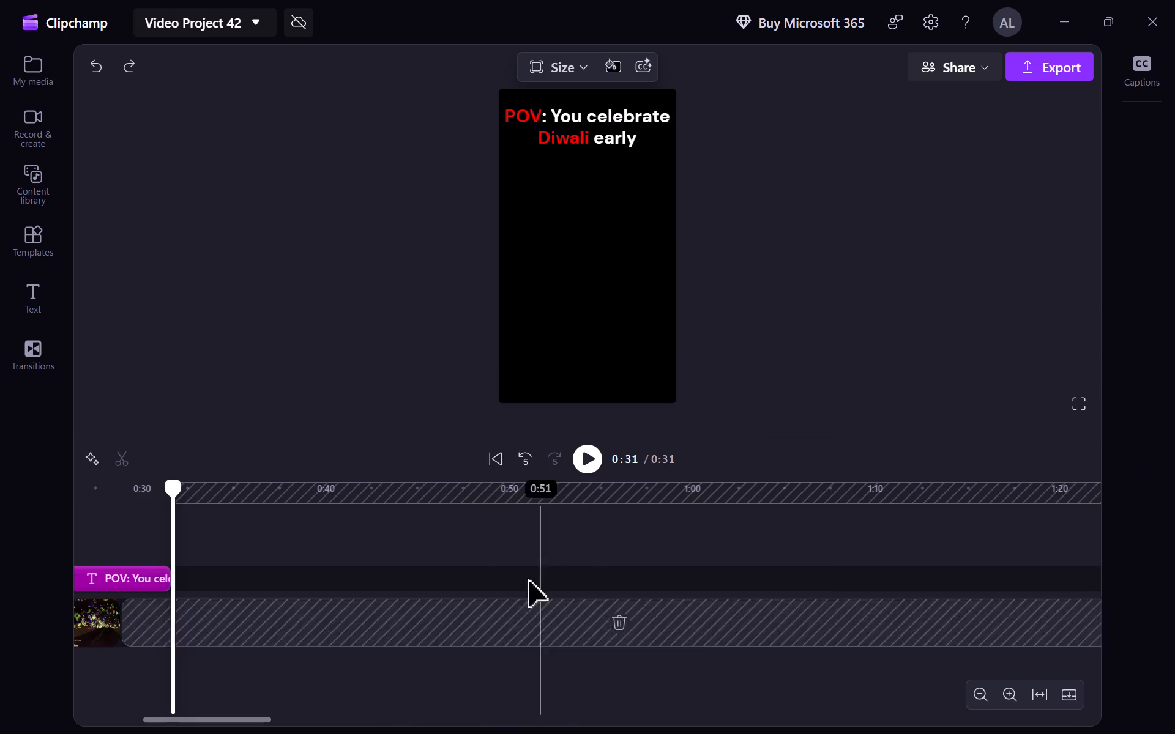
Enlarge the first clip's picture slightly and move it up and a little right in the frame, just below the title text.
{"action": "left_click_drag", "start_coordinate": [254, 716], "coordinate": [71, 714]}
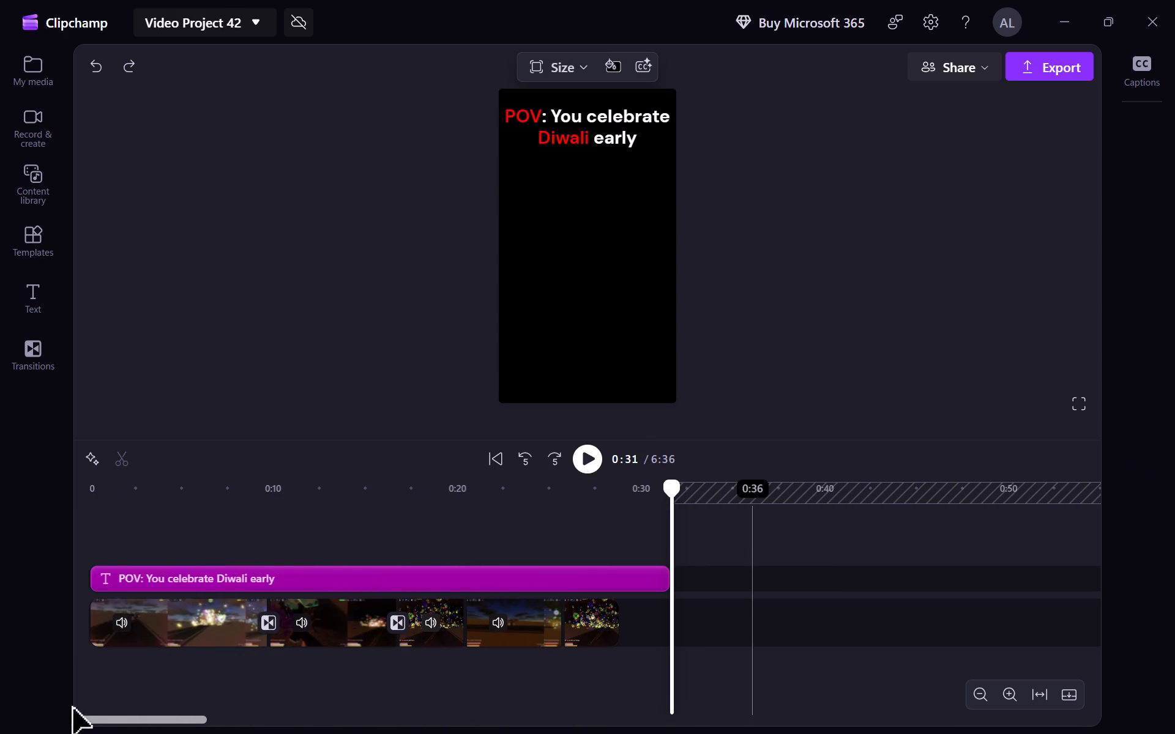
{"action": "left_click", "coordinate": [149, 641]}
{"action": "left_click_drag", "start_coordinate": [110, 642], "coordinate": [103, 645]}
{"action": "left_click", "coordinate": [98, 661]}
{"action": "left_click", "coordinate": [88, 661]}
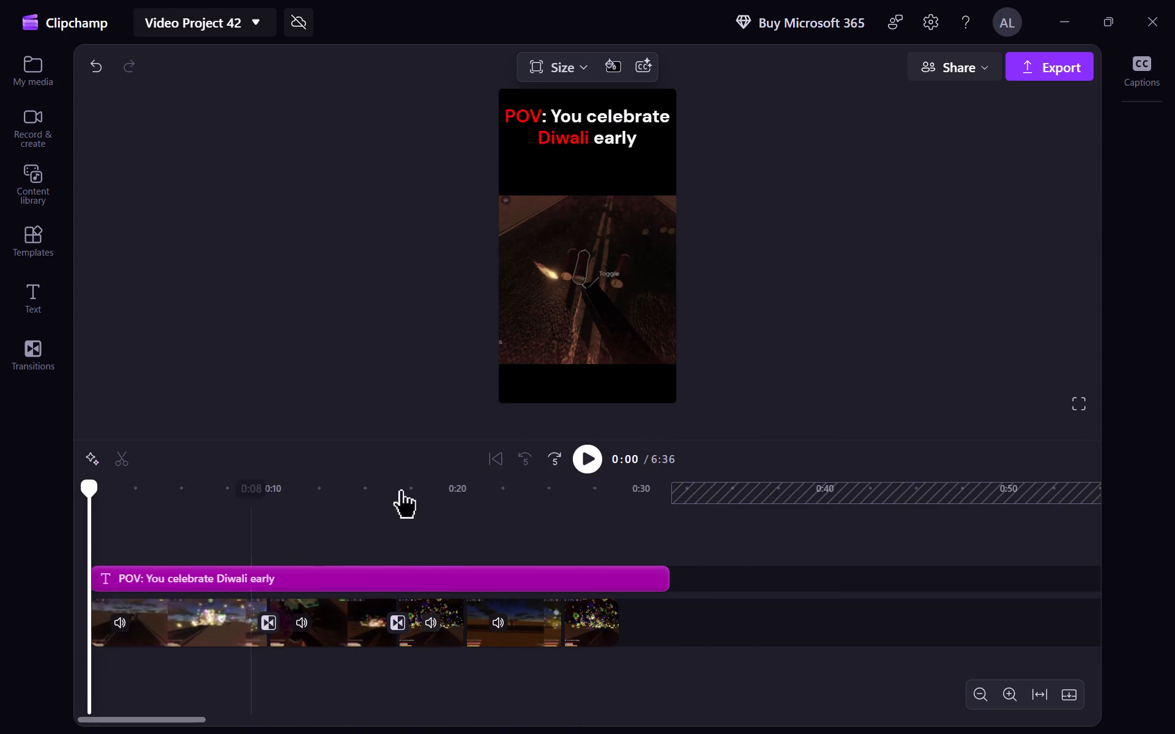
{"action": "double_click", "coordinate": [594, 448]}
{"action": "left_click", "coordinate": [725, 206]}
{"action": "left_click", "coordinate": [576, 236]}
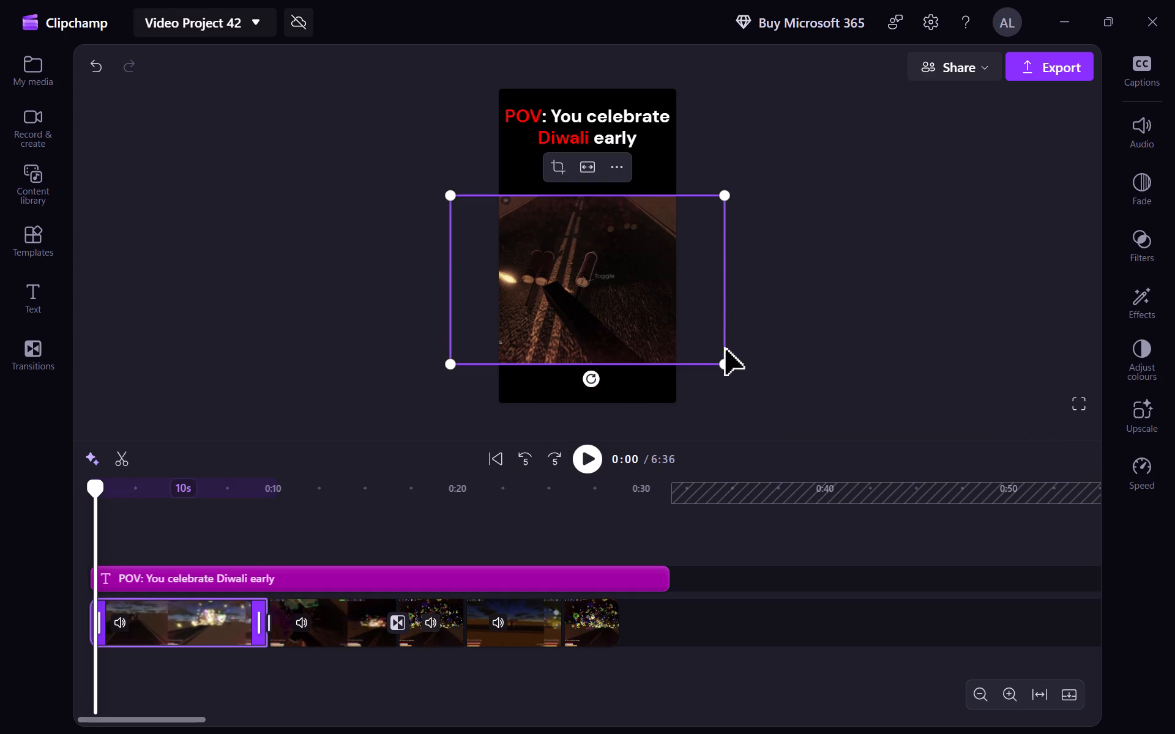
{"action": "left_click_drag", "start_coordinate": [728, 358], "coordinate": [739, 361]}
{"action": "left_click_drag", "start_coordinate": [715, 322], "coordinate": [714, 297]}
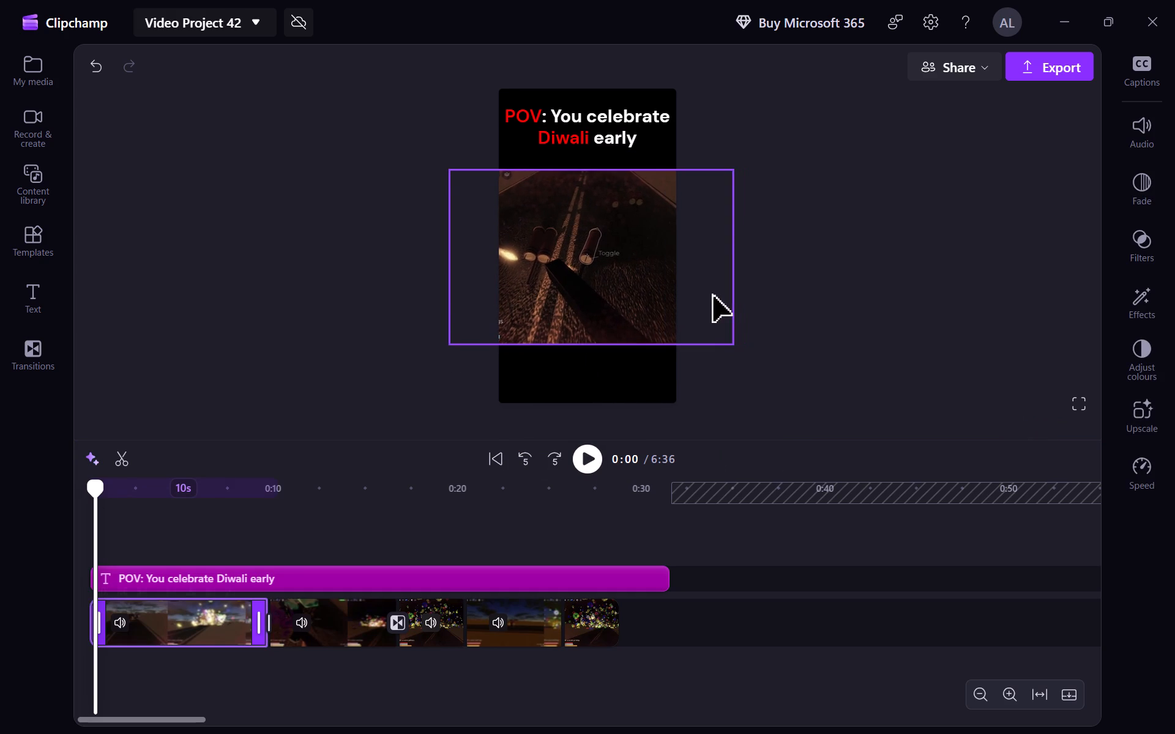
{"action": "left_click_drag", "start_coordinate": [714, 297], "coordinate": [726, 300]}
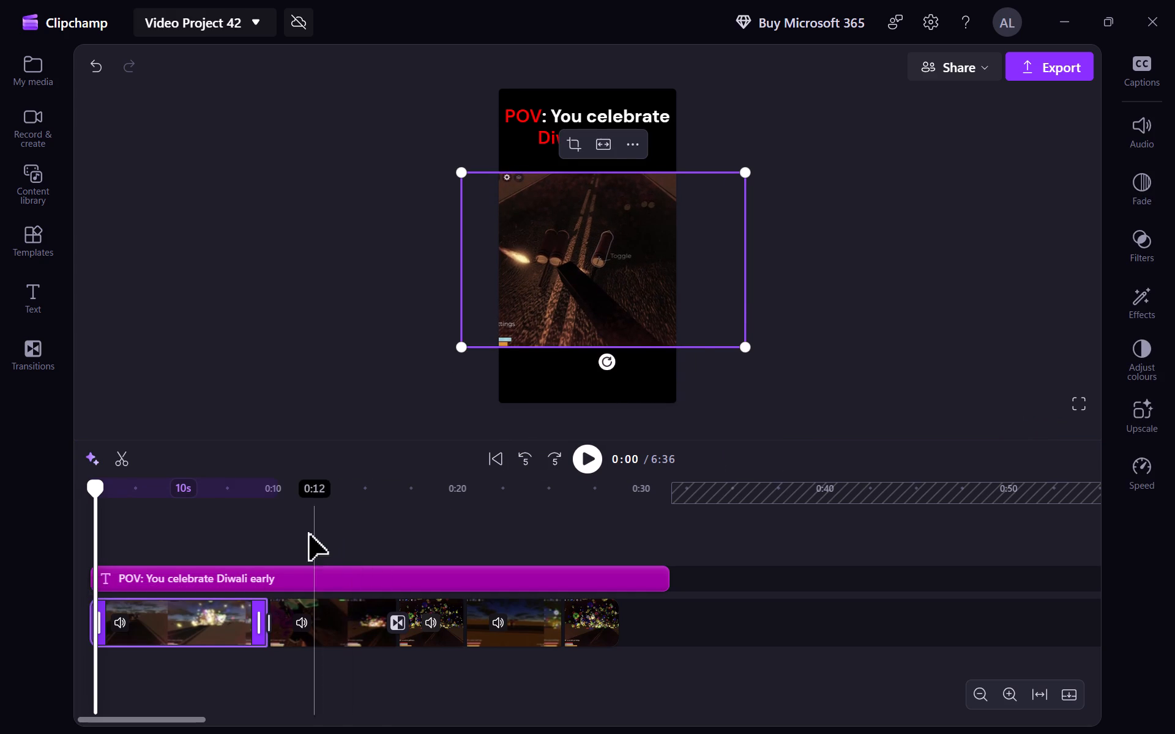
Move the pictures of the five-second clip at 0:22 and the three-second clip at 0:27 up to just below the title.
{"action": "left_click", "coordinate": [296, 530]}
{"action": "left_click", "coordinate": [657, 276]}
{"action": "left_click", "coordinate": [432, 547]}
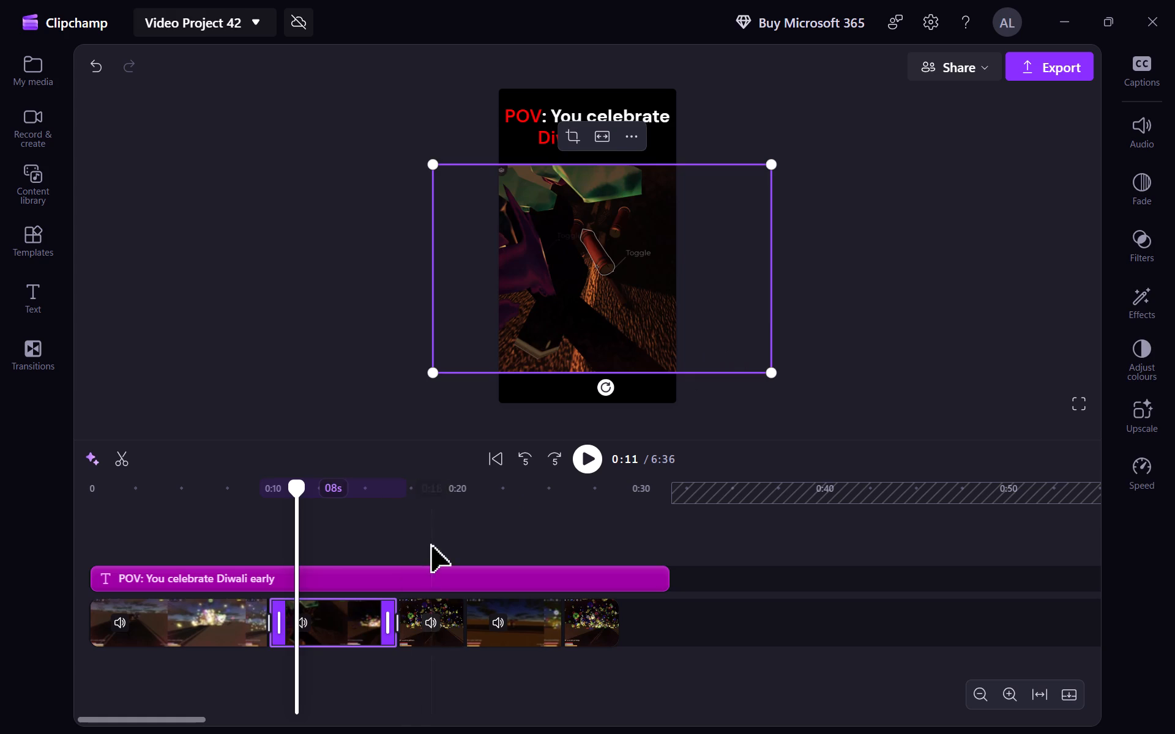
{"action": "left_click", "coordinate": [494, 527]}
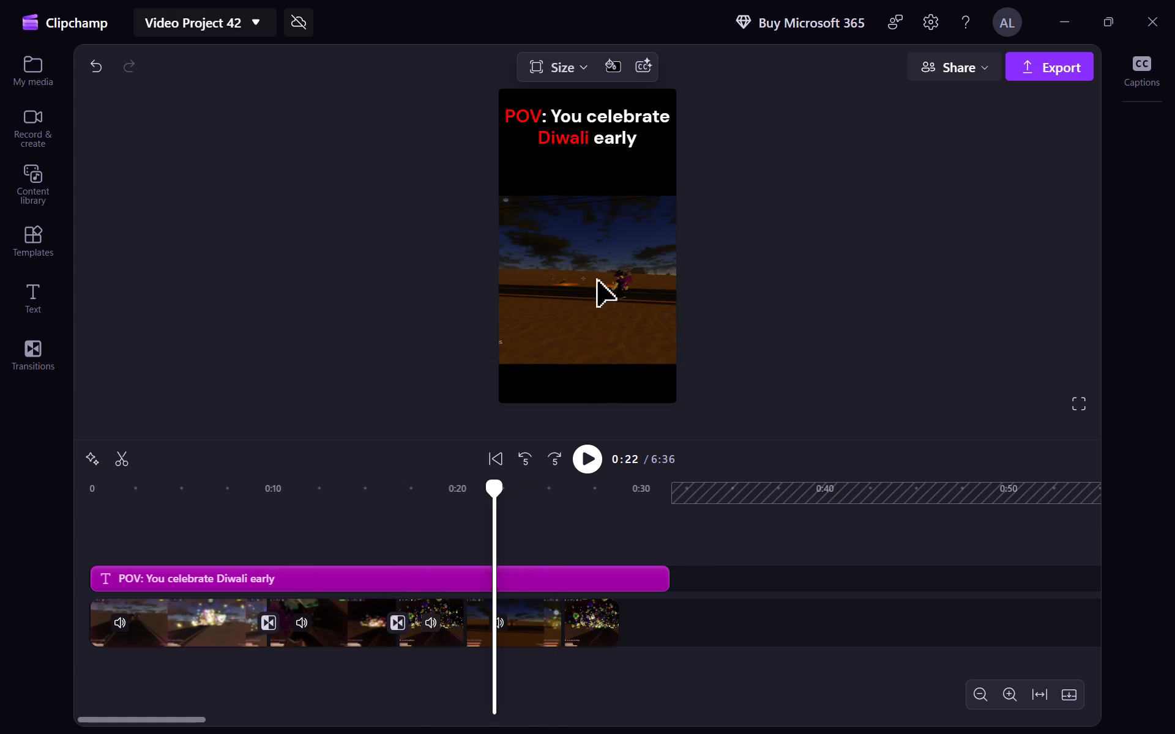
{"action": "left_click_drag", "start_coordinate": [601, 277], "coordinate": [601, 253]}
{"action": "left_click", "coordinate": [587, 528]}
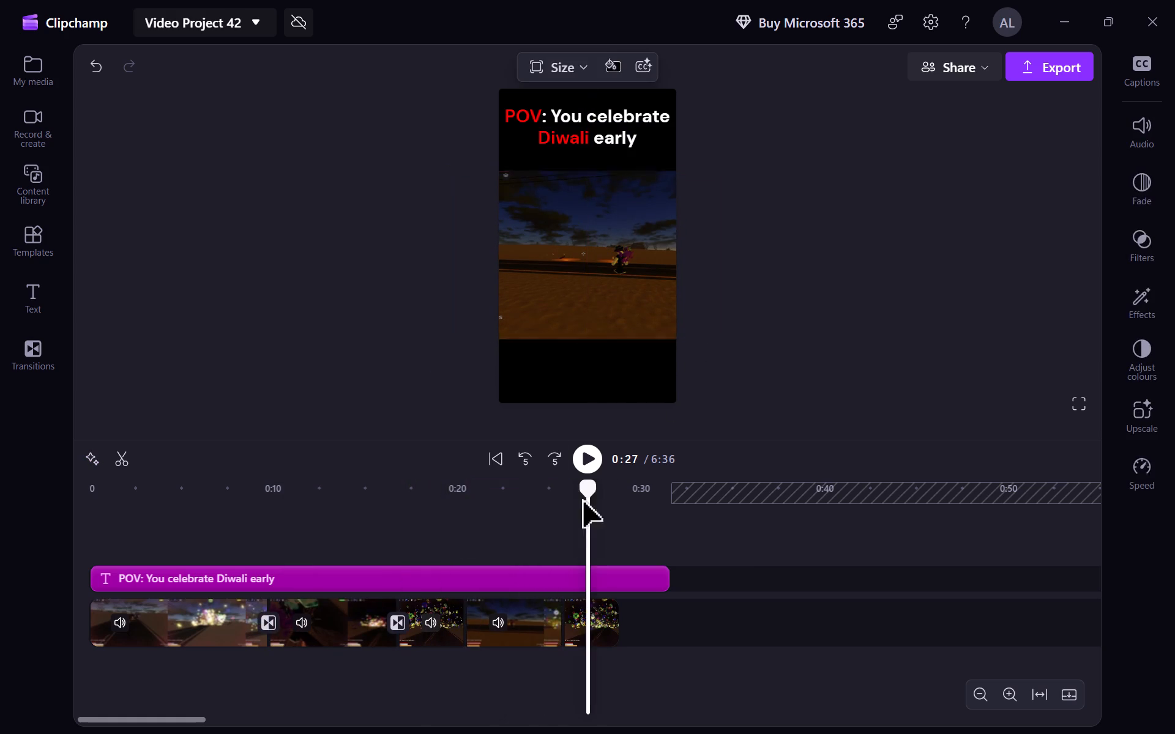
{"action": "left_click_drag", "start_coordinate": [581, 290], "coordinate": [581, 261]}
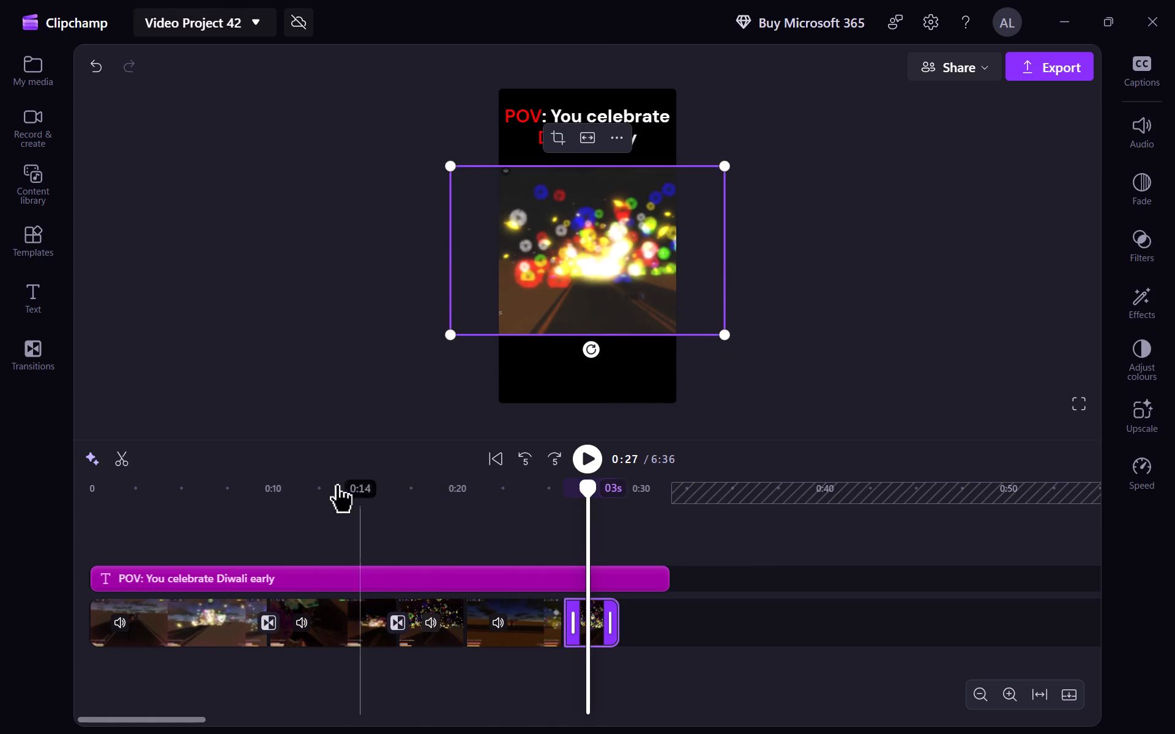
Move the eight-second second clip's picture slightly up in the frame at 0:13 and compare it with the first clip at 0:06.
{"action": "left_click", "coordinate": [328, 486]}
{"action": "left_click_drag", "start_coordinate": [608, 301], "coordinate": [609, 291]}
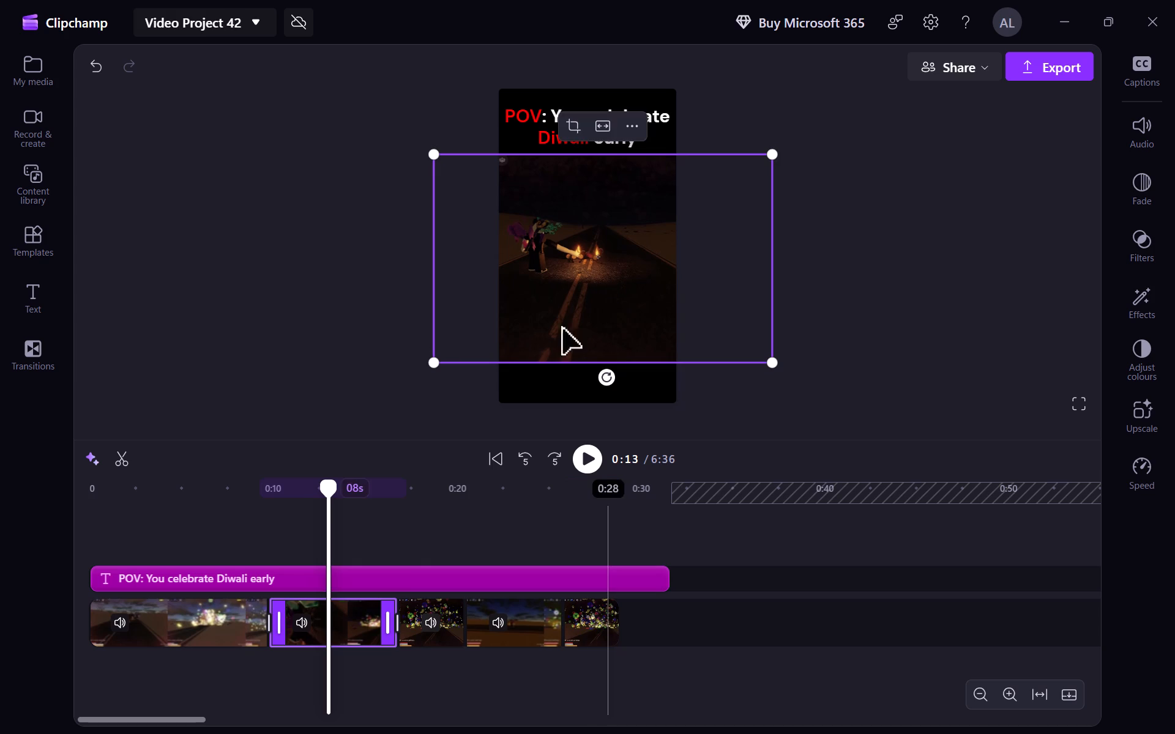
{"action": "left_click", "coordinate": [210, 482]}
{"action": "left_click", "coordinate": [137, 461]}
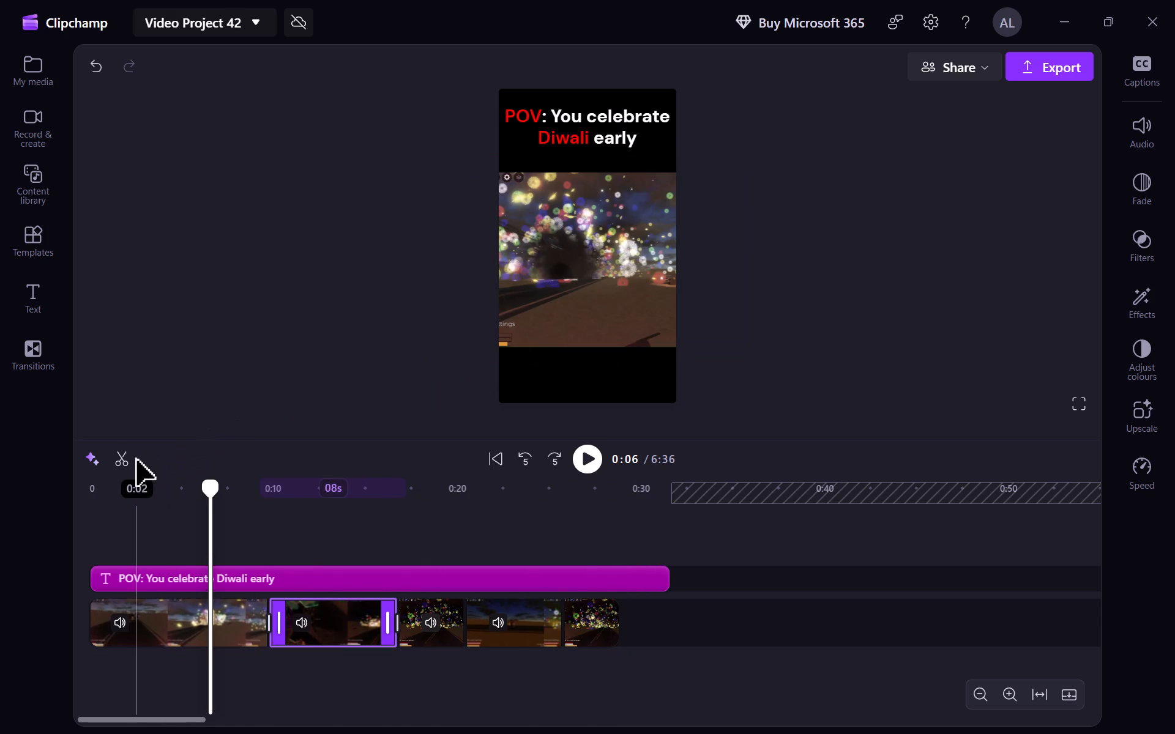
{"action": "left_click", "coordinate": [313, 434]}
{"action": "left_click", "coordinate": [376, 464]}
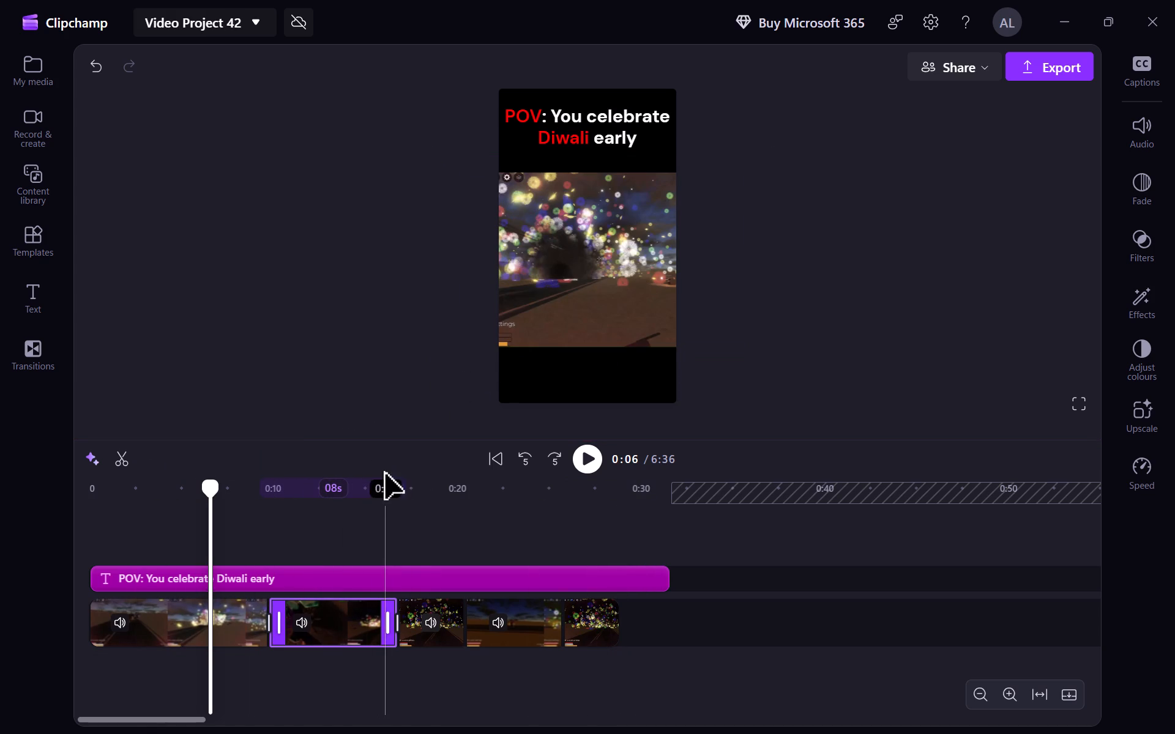
Move the four-second third clip's picture up to just below the title and check it against the last clips at 0:23 and 0:27.
{"action": "left_click", "coordinate": [412, 480]}
{"action": "left_click_drag", "start_coordinate": [583, 303], "coordinate": [585, 275]}
{"action": "left_click", "coordinate": [509, 476]}
{"action": "left_click", "coordinate": [526, 492]}
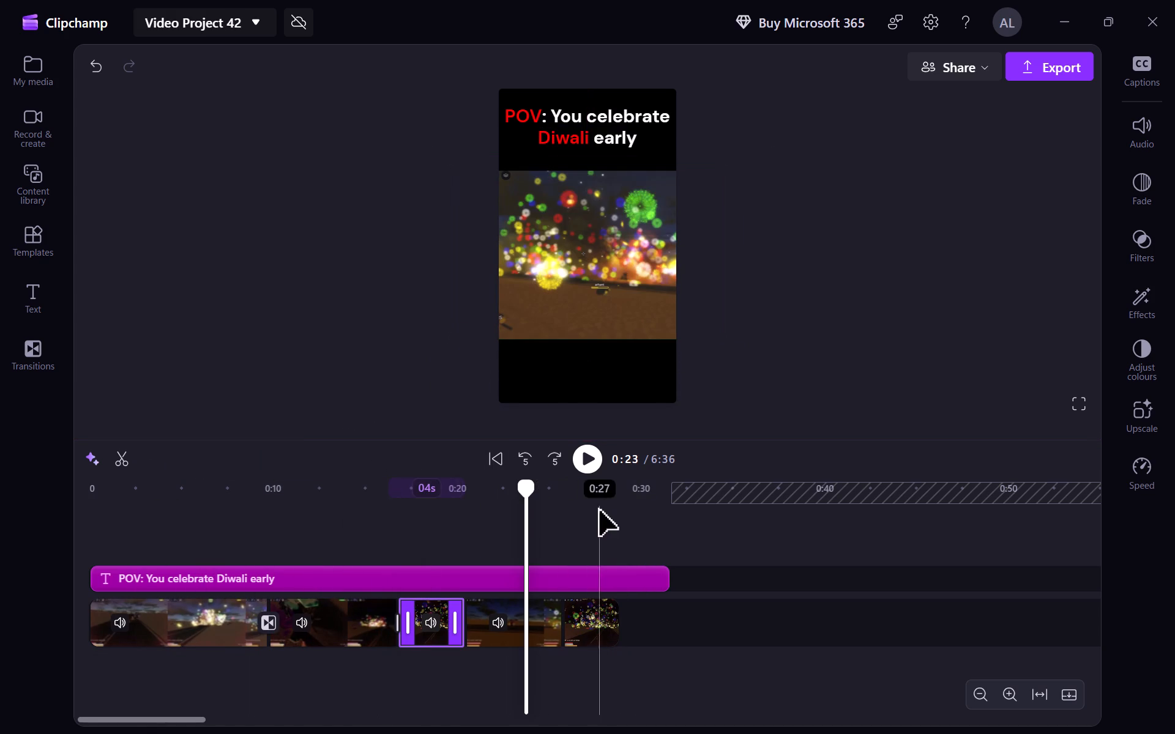
{"action": "left_click", "coordinate": [600, 511]}
{"action": "left_click", "coordinate": [840, 176]}
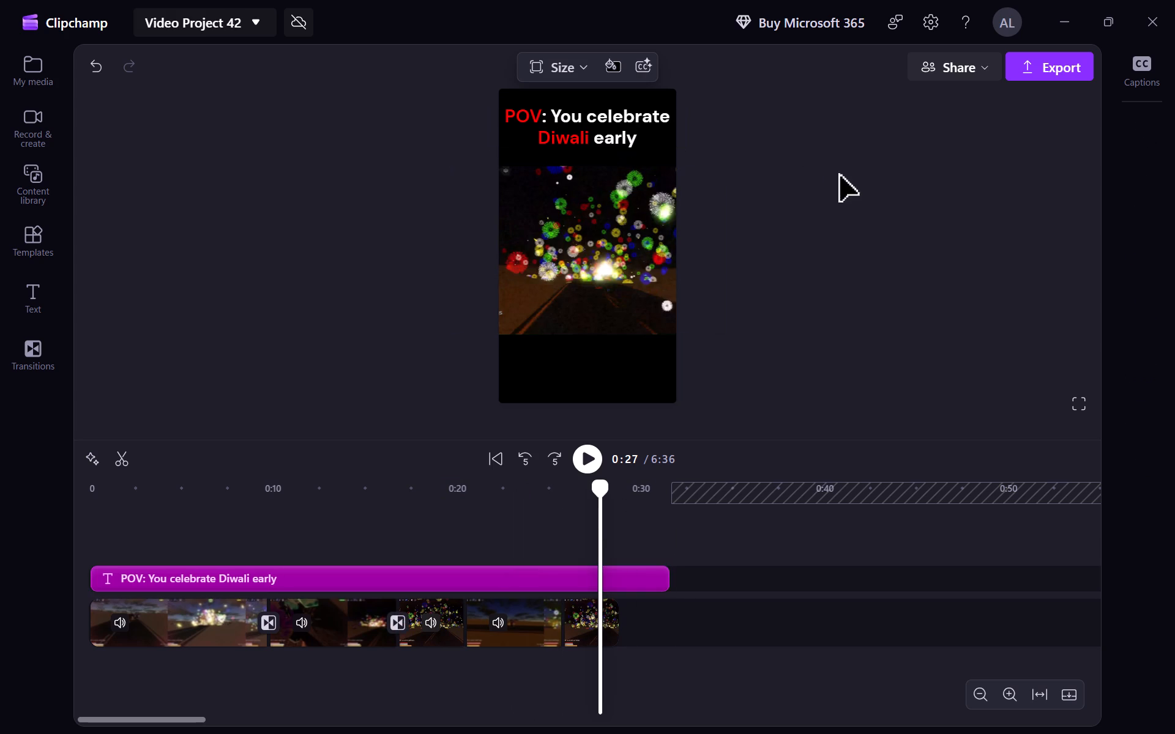
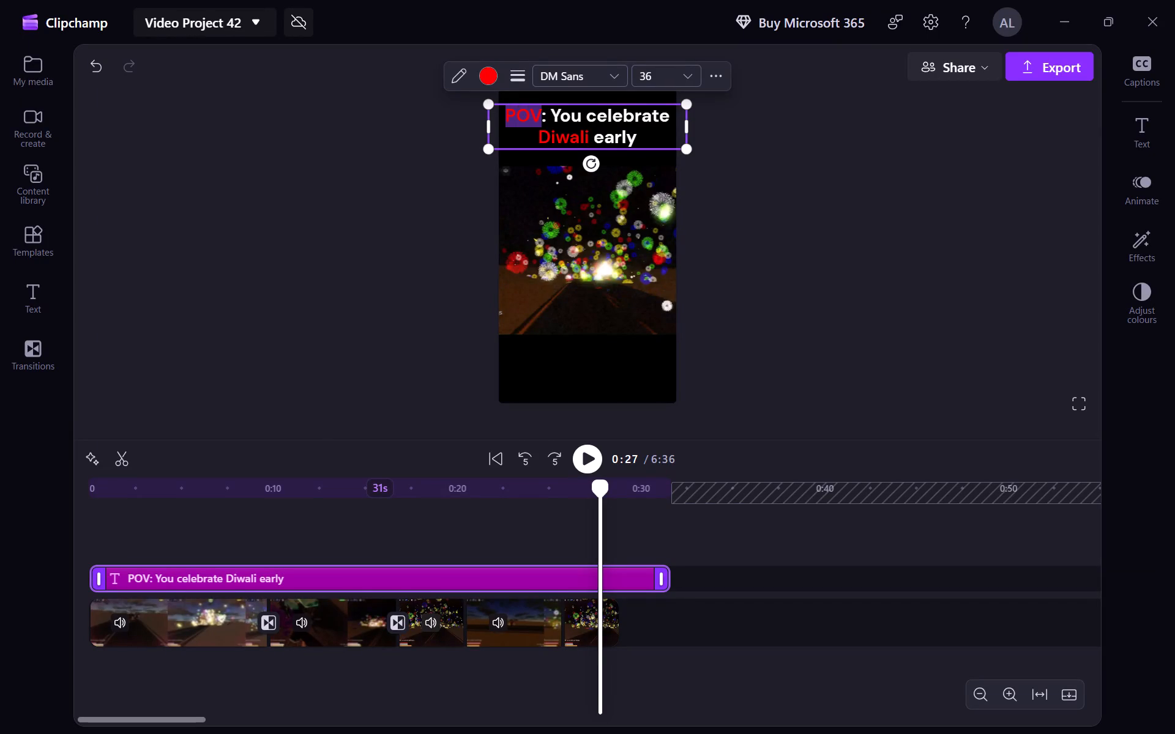
Make the red word "POV" in the title text bold.
{"action": "left_click", "coordinate": [724, 64]}
{"action": "left_click", "coordinate": [736, 103]}
{"action": "left_click", "coordinate": [736, 155]}
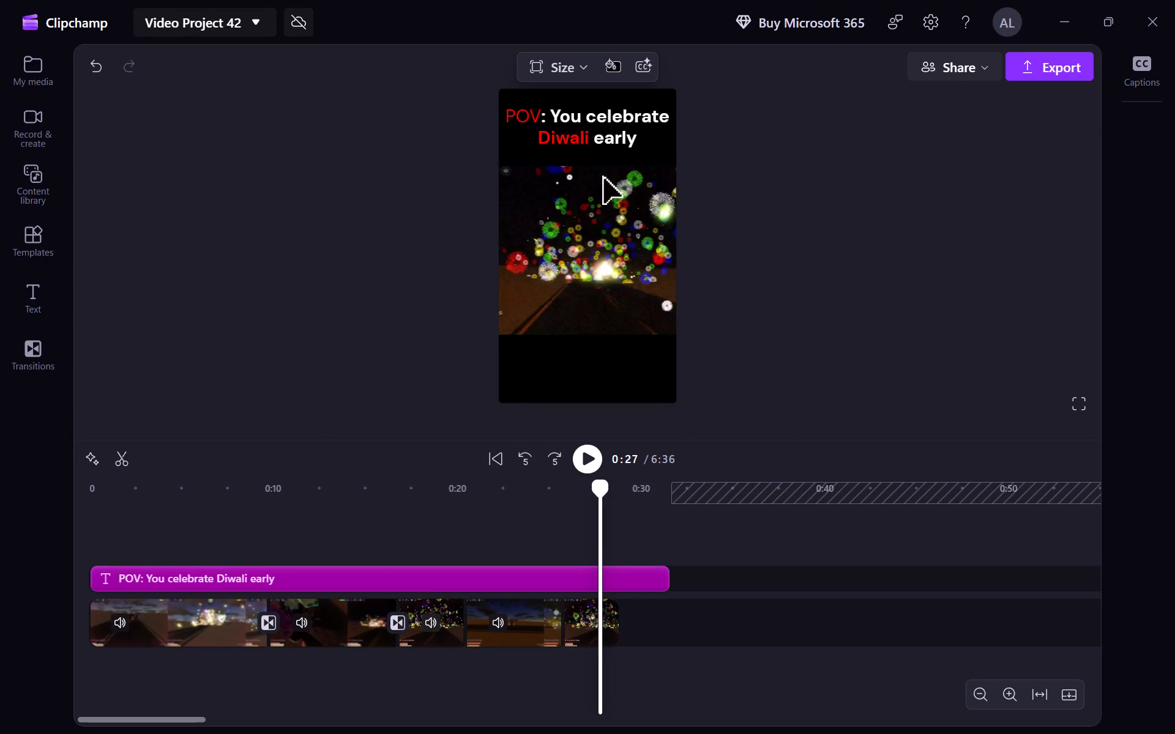
{"action": "left_click", "coordinate": [588, 128]}
{"action": "left_click", "coordinate": [510, 113]}
{"action": "left_click_drag", "start_coordinate": [505, 113], "coordinate": [520, 113]}
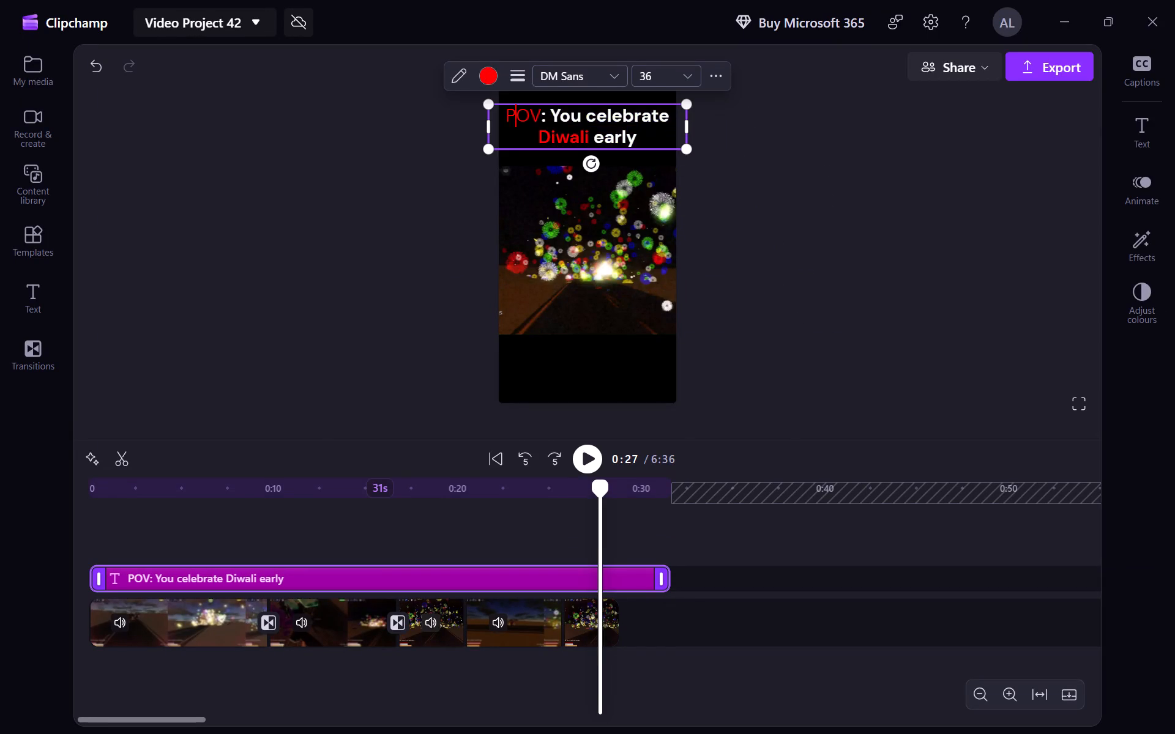
{"action": "left_click_drag", "start_coordinate": [520, 113], "coordinate": [521, 113]}
{"action": "left_click_drag", "start_coordinate": [505, 117], "coordinate": [516, 117]}
{"action": "left_click_drag", "start_coordinate": [516, 117], "coordinate": [536, 117]}
{"action": "left_click", "coordinate": [726, 72]}
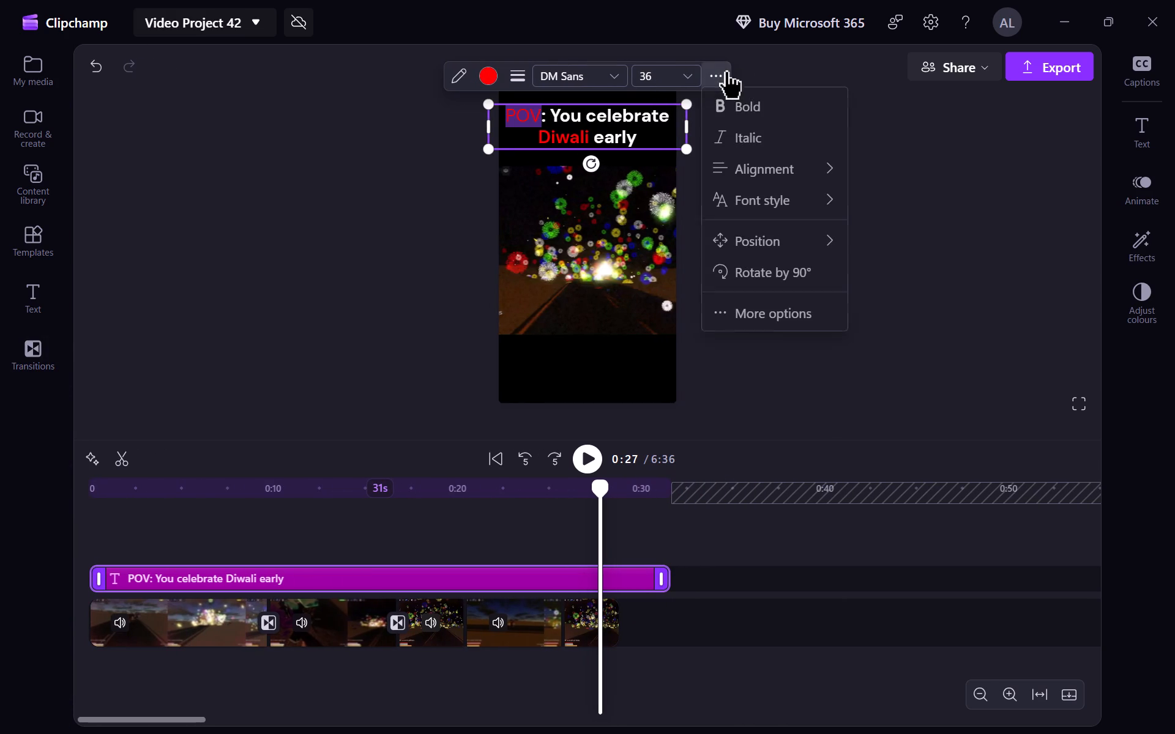
{"action": "left_click", "coordinate": [745, 94]}
{"action": "left_click", "coordinate": [748, 106]}
{"action": "left_click", "coordinate": [839, 195]}
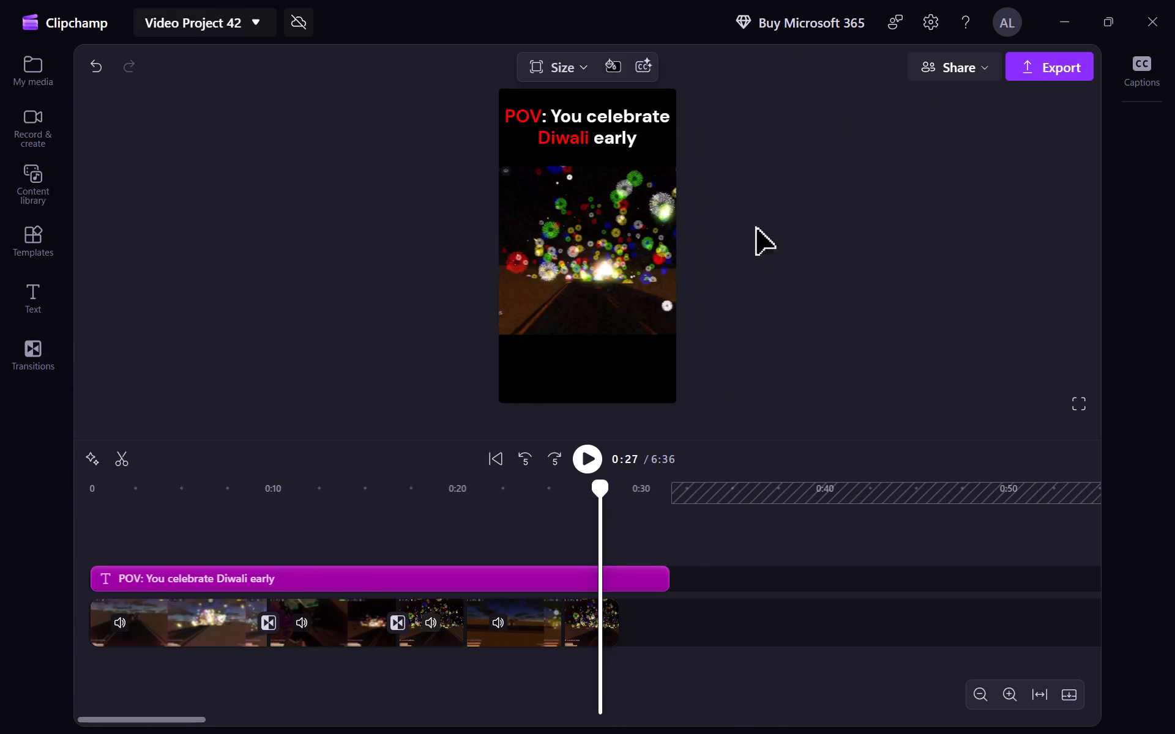
{"action": "left_click", "coordinate": [868, 318]}
Shorten the title text clip to 29 seconds so it ends just after the last video clip.
{"action": "scroll", "coordinate": [571, 548], "scroll_direction": "down", "scroll_amount": 1}
{"action": "left_click", "coordinate": [622, 539]}
{"action": "left_click", "coordinate": [600, 535]}
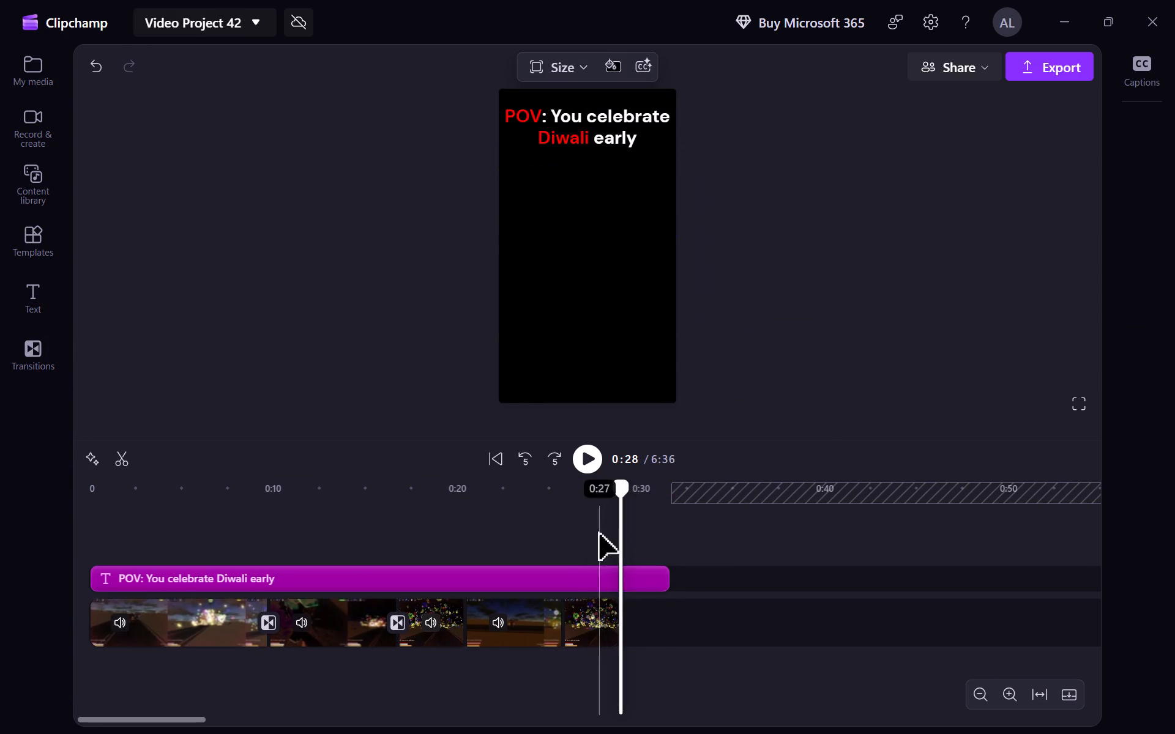
{"action": "left_click", "coordinate": [668, 572]}
{"action": "left_click_drag", "start_coordinate": [660, 574], "coordinate": [628, 573]}
{"action": "left_click", "coordinate": [635, 498]}
Add Cross fade transitions between the third and fourth clips and between the fourth and fifth clips.
{"action": "left_click", "coordinate": [24, 292]}
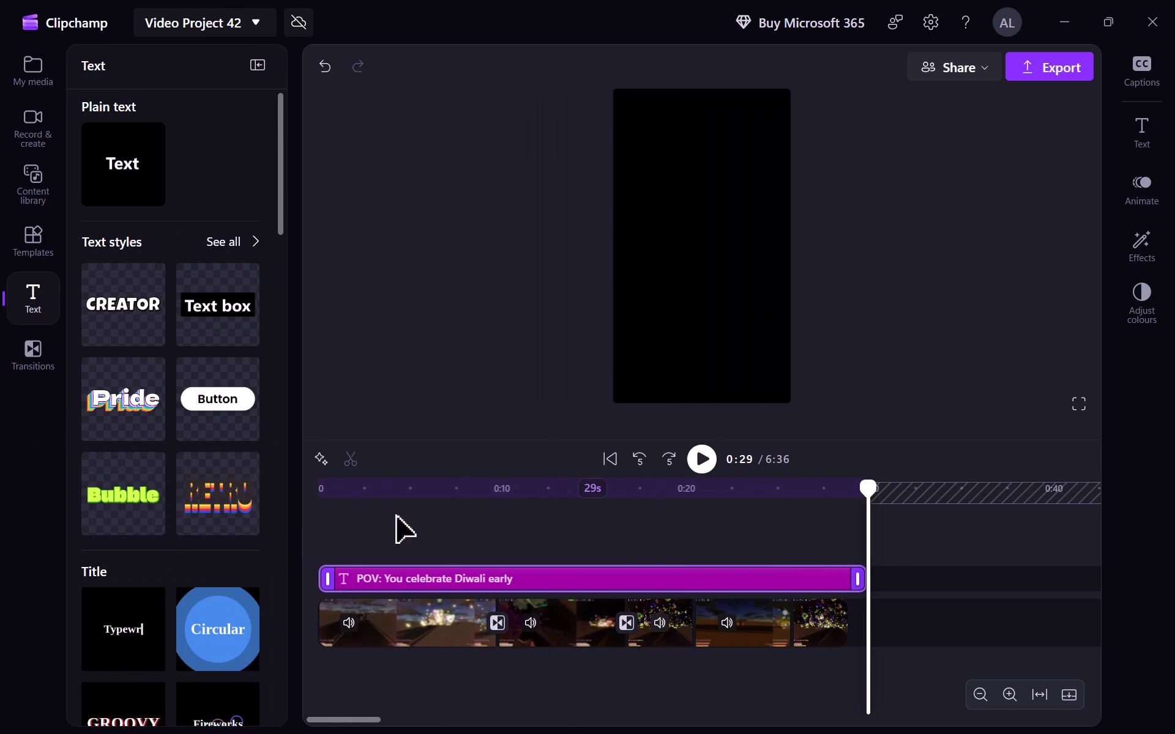
{"action": "left_click", "coordinate": [51, 354]}
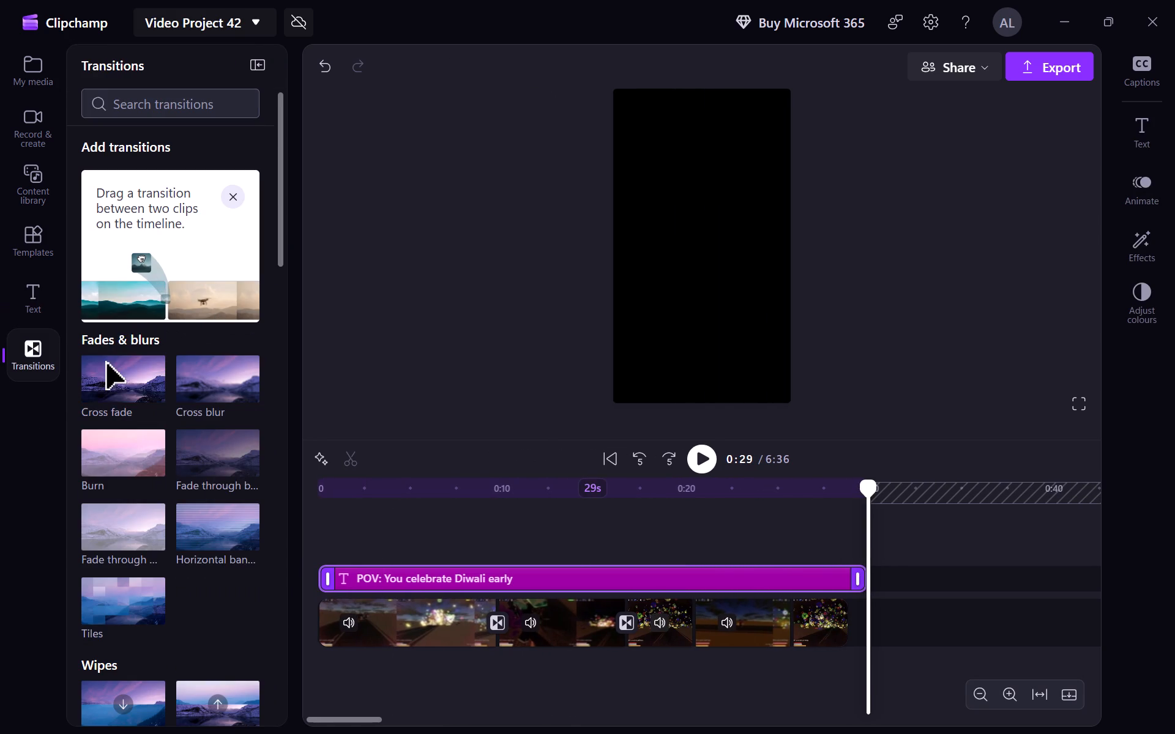
{"action": "left_click_drag", "start_coordinate": [113, 377], "coordinate": [684, 620]}
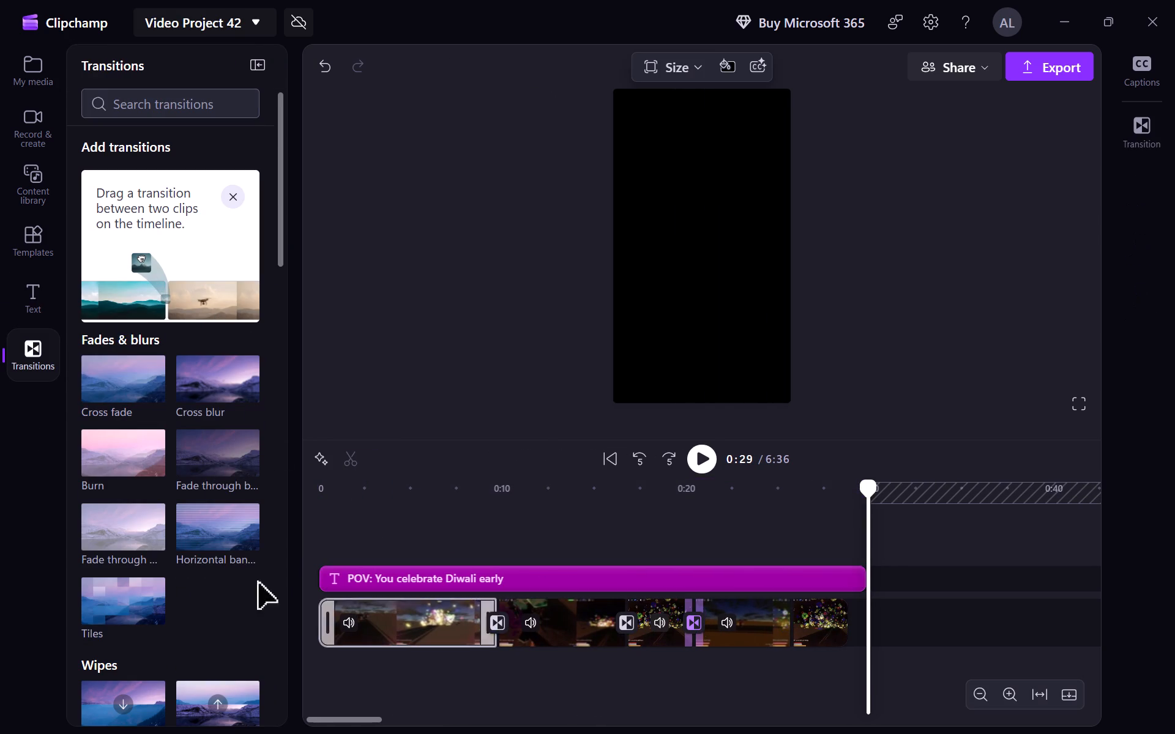
{"action": "left_click_drag", "start_coordinate": [104, 374], "coordinate": [795, 621]}
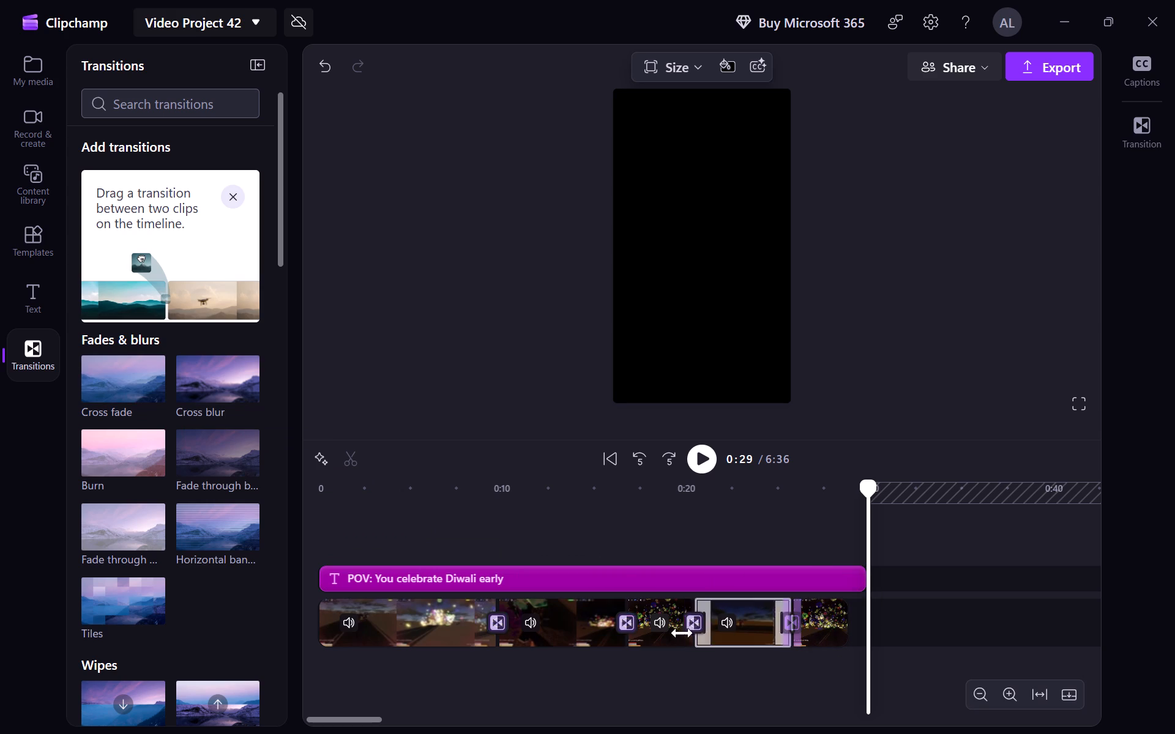
Set the duration of the Cross fade between the first and second clips to 0.3 seconds.
{"action": "left_click", "coordinate": [693, 637]}
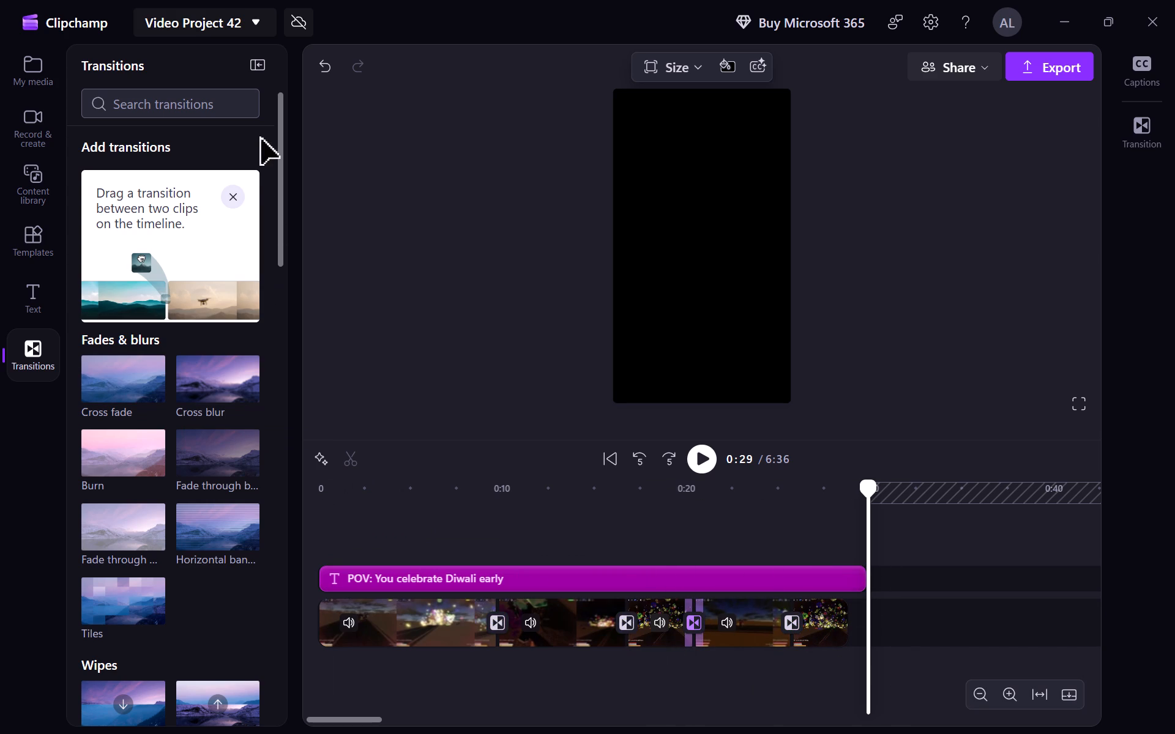
{"action": "left_click", "coordinate": [260, 75]}
{"action": "left_click", "coordinate": [270, 637]}
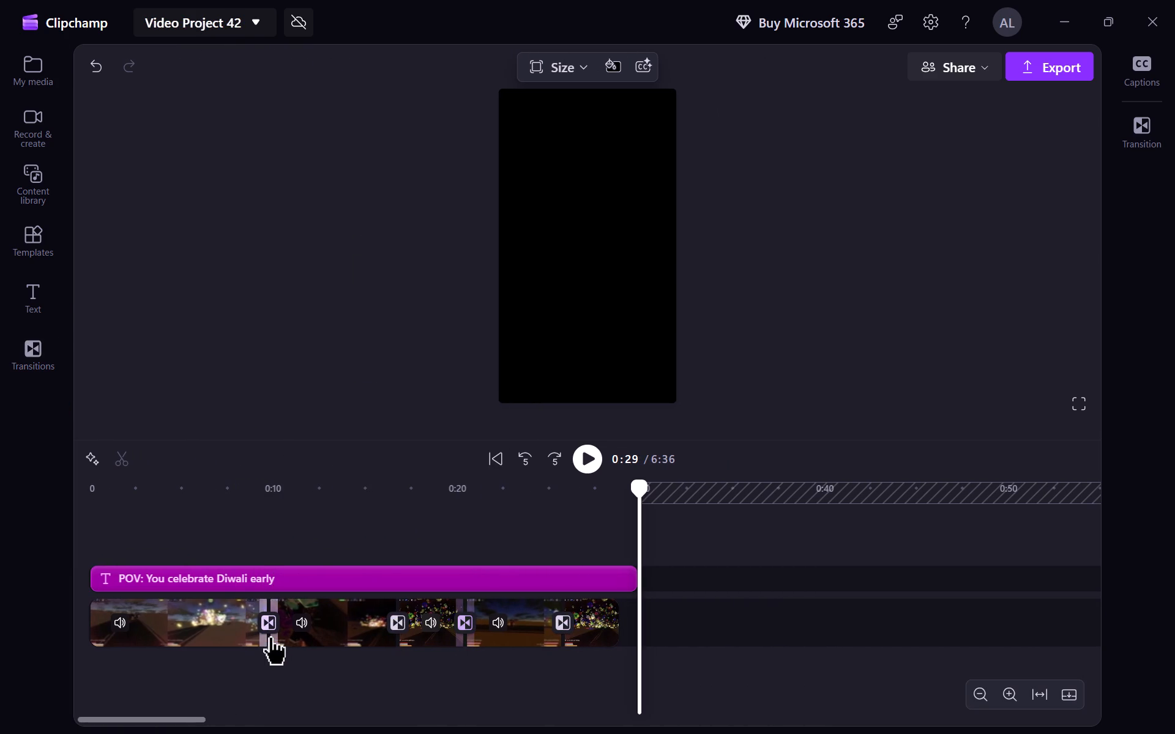
{"action": "left_click", "coordinate": [1136, 128]}
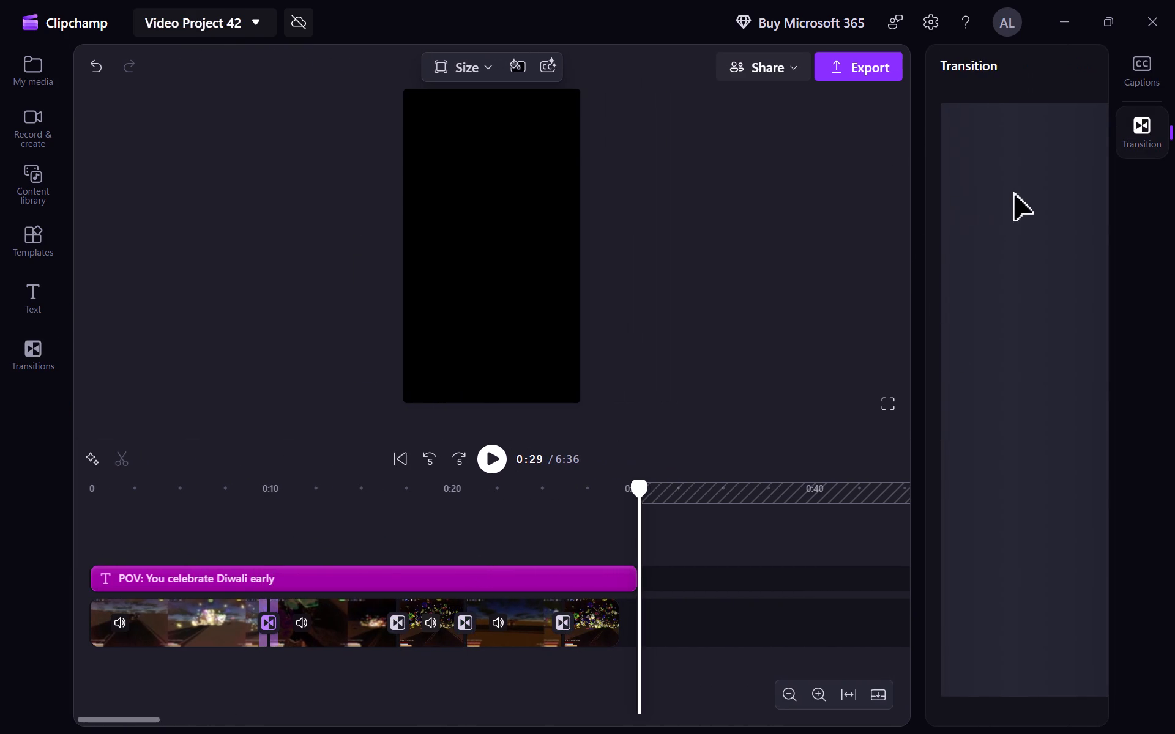
{"action": "left_click_drag", "start_coordinate": [922, 241], "coordinate": [910, 239]}
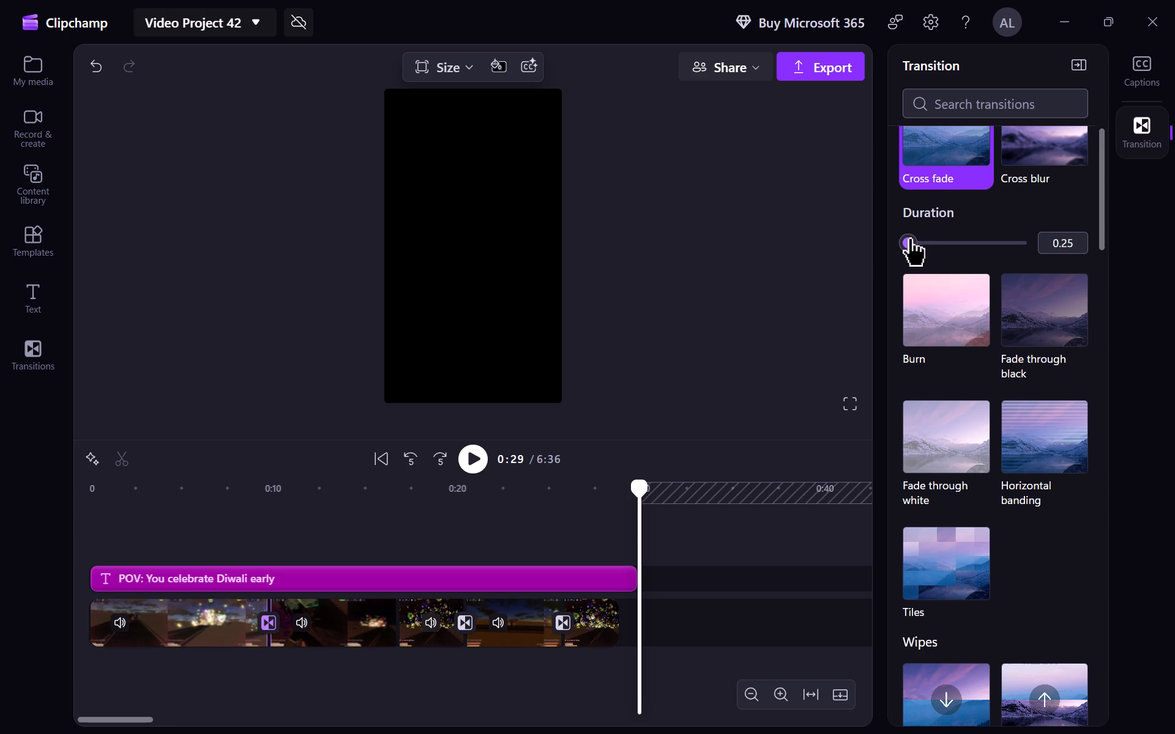
{"action": "left_click_drag", "start_coordinate": [910, 239], "coordinate": [912, 239]}
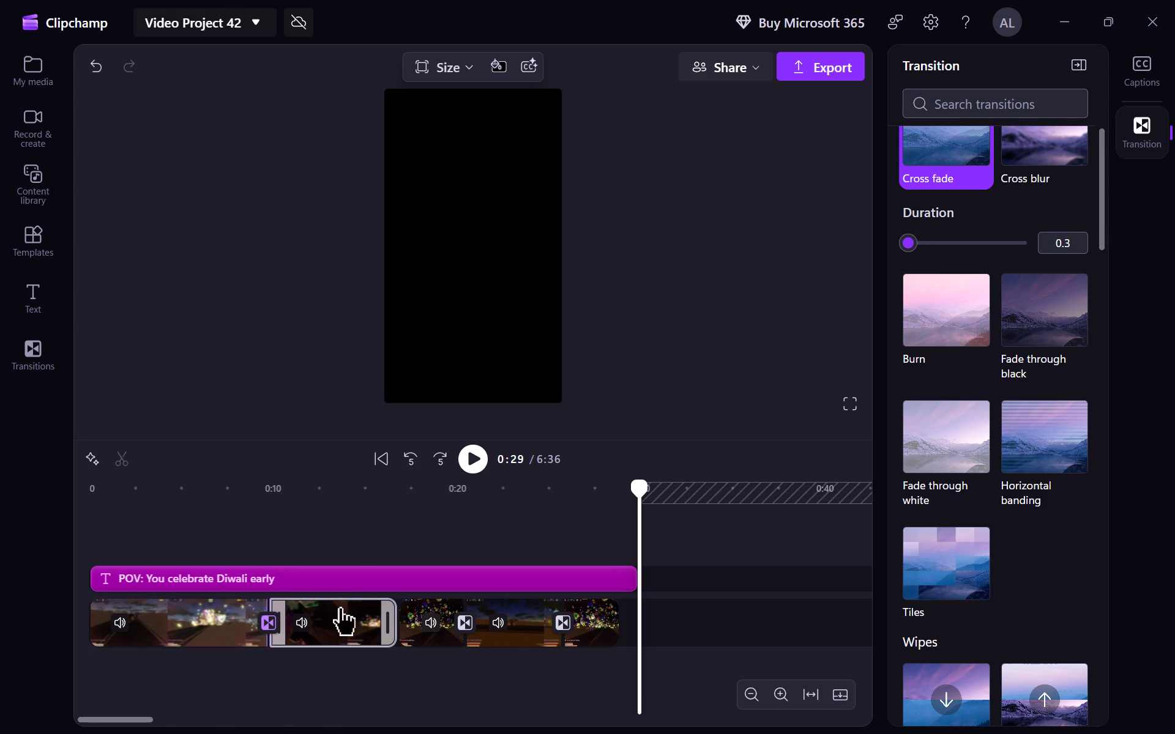
Give the Cross fades before and after the fourth clip a duration of 0.3 seconds.
{"action": "left_click", "coordinate": [397, 659]}
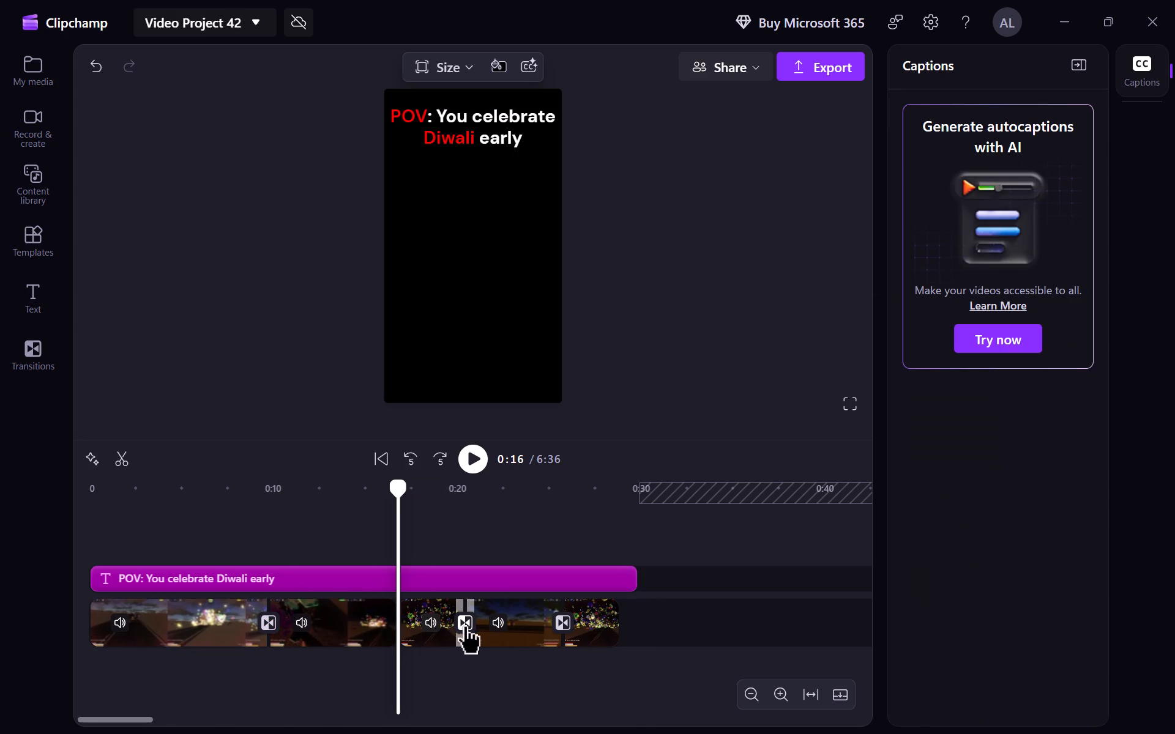
{"action": "left_click", "coordinate": [465, 626]}
{"action": "left_click", "coordinate": [1142, 132]}
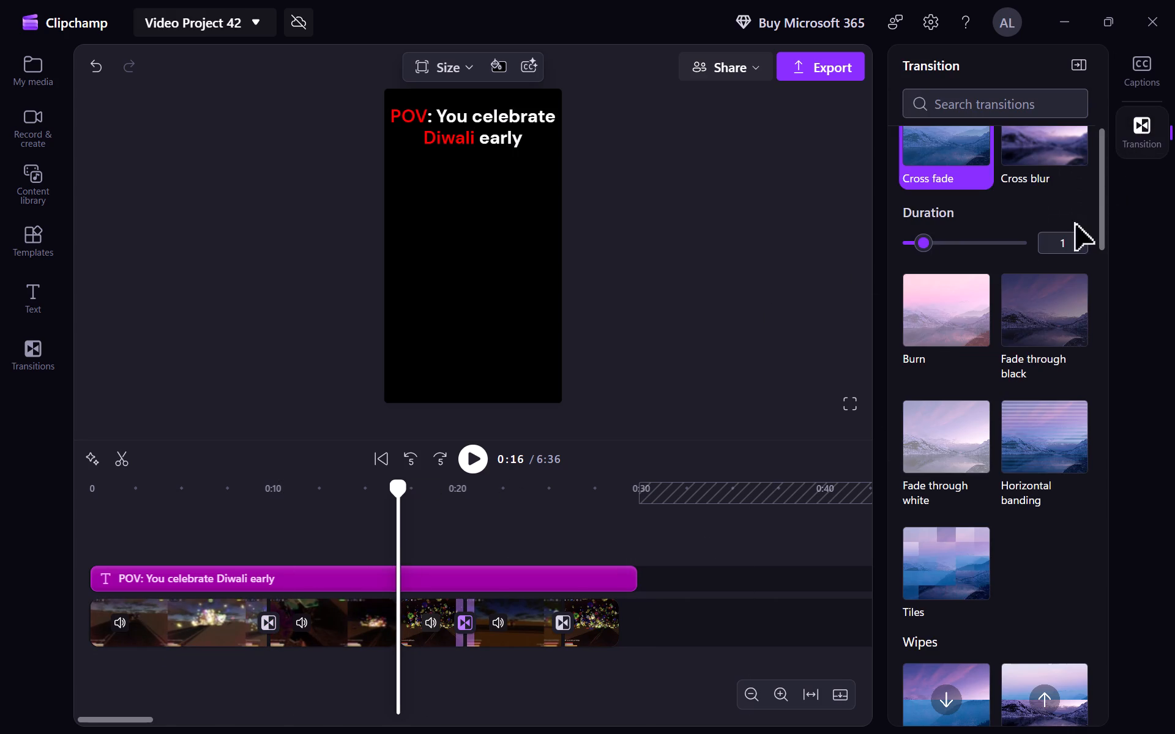
{"action": "left_click_drag", "start_coordinate": [920, 240], "coordinate": [876, 245]}
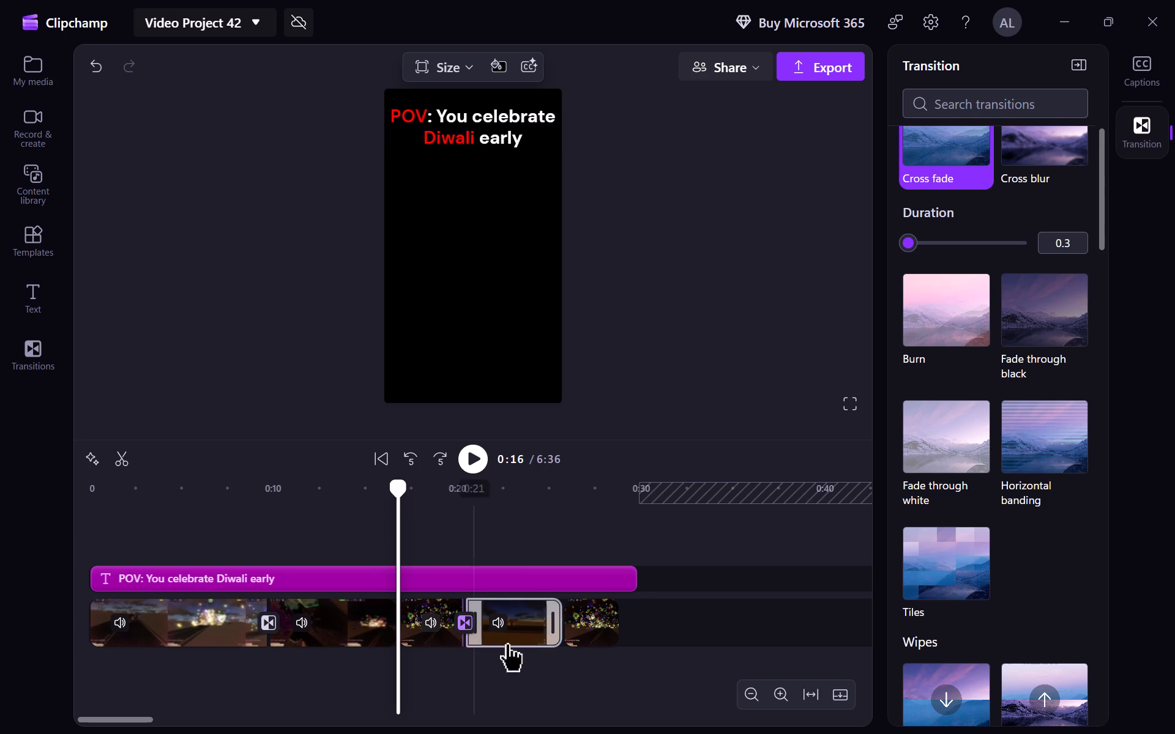
{"action": "left_click", "coordinate": [563, 623]}
{"action": "left_click", "coordinate": [564, 635]}
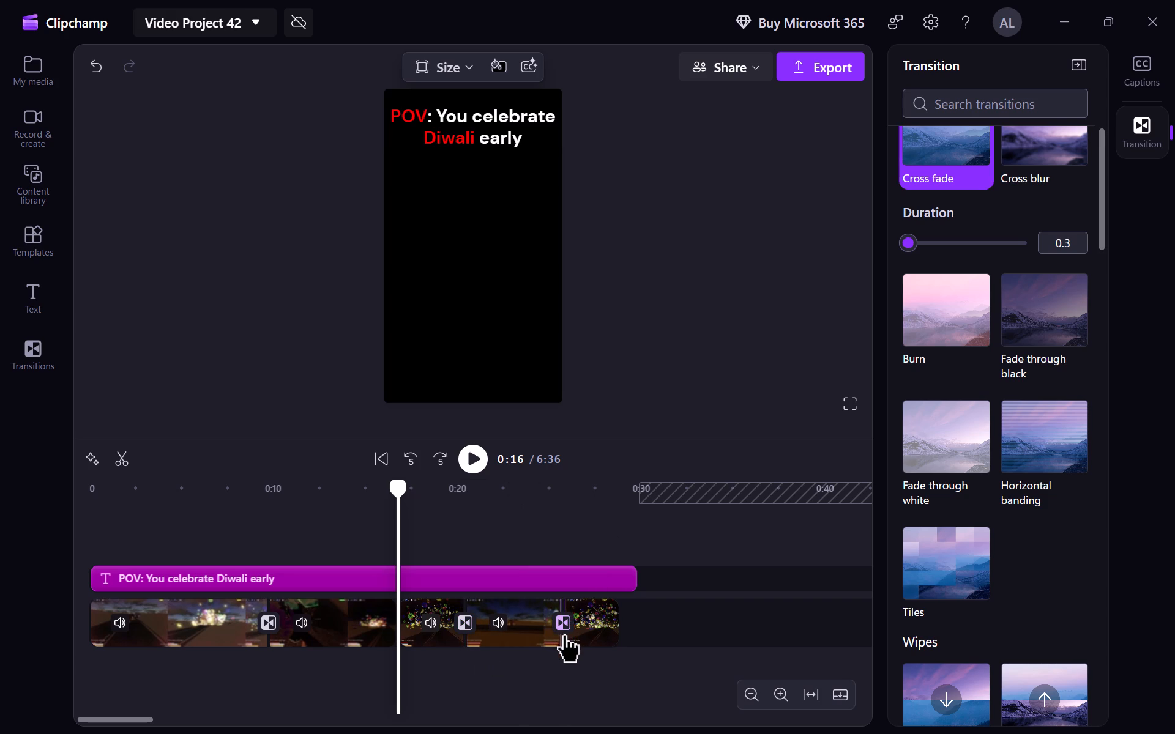
{"action": "left_click", "coordinate": [561, 547]}
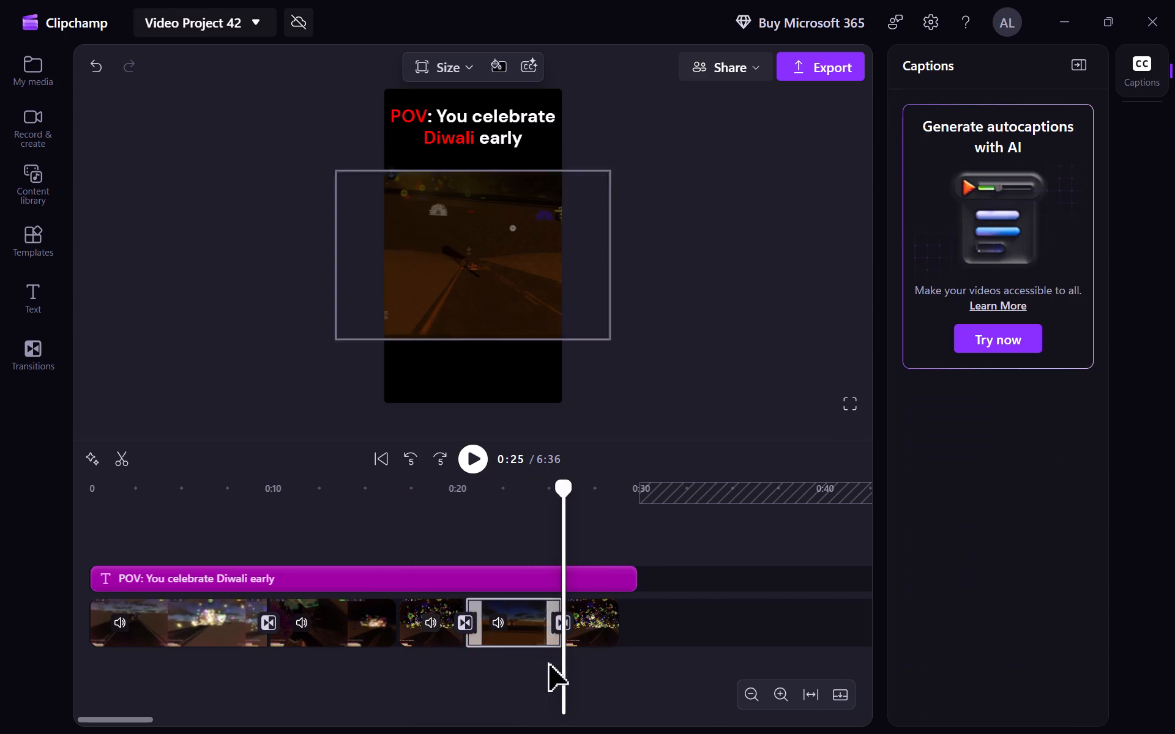
Add a Cross fade transition between the second and third clips.
{"action": "left_click", "coordinate": [381, 655]}
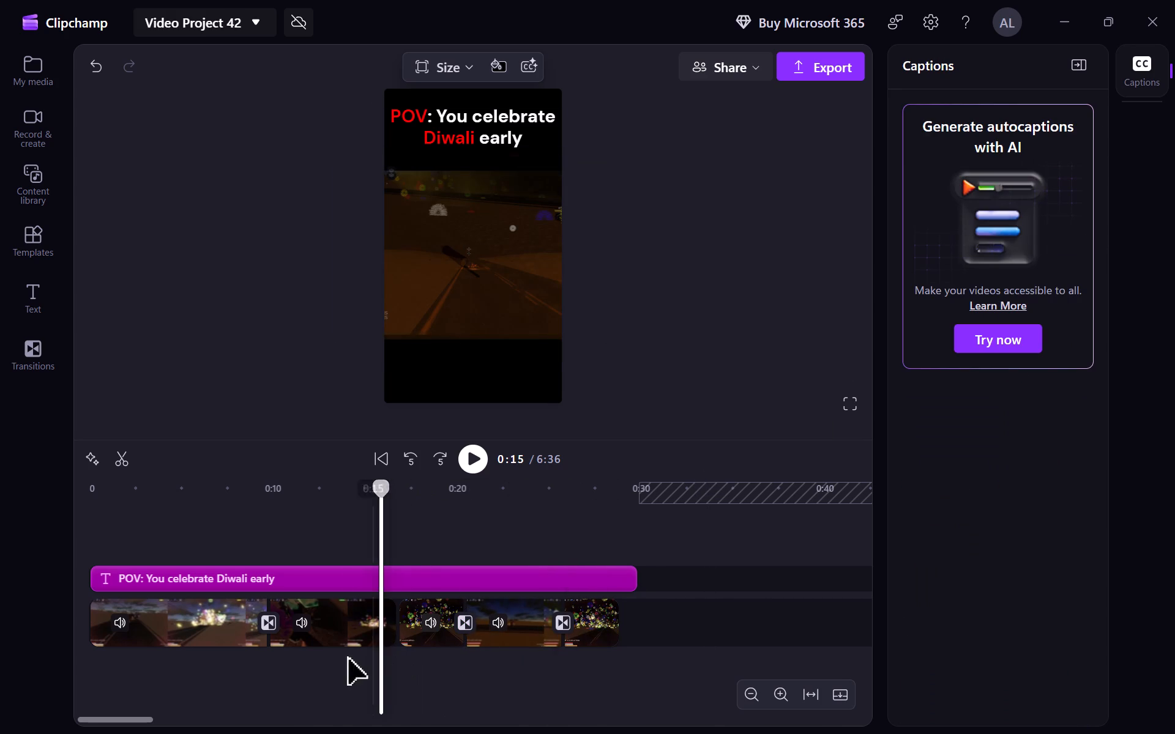
{"action": "left_click_drag", "start_coordinate": [349, 659], "coordinate": [343, 659]}
{"action": "left_click", "coordinate": [28, 343]}
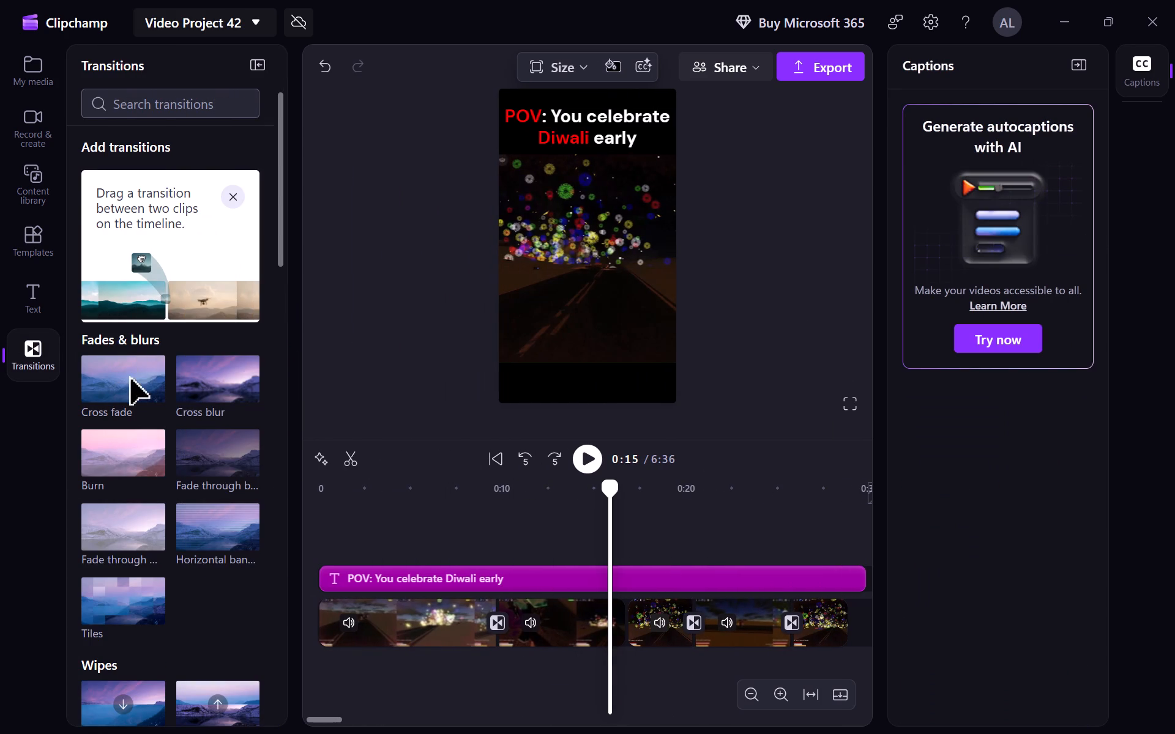
{"action": "left_click_drag", "start_coordinate": [131, 379], "coordinate": [626, 619]}
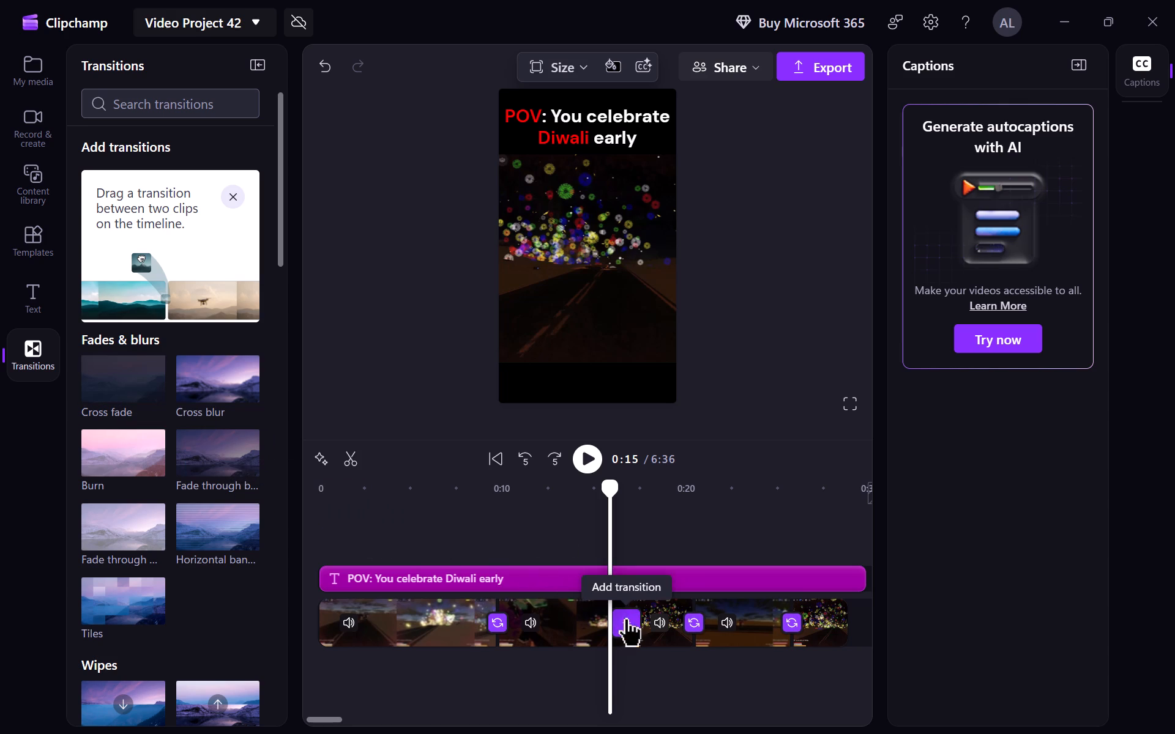
Play the video from the beginning to review the title, clips and transitions.
{"action": "left_click", "coordinate": [619, 664]}
{"action": "left_click", "coordinate": [321, 681]}
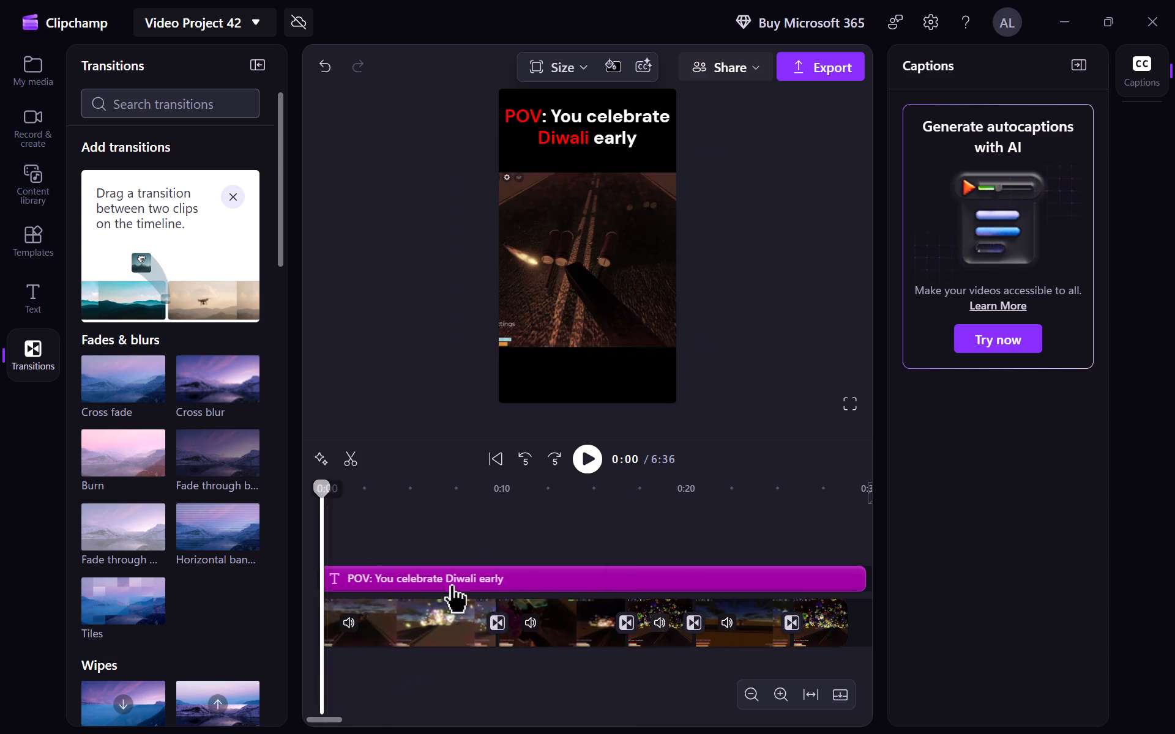
{"action": "left_click", "coordinate": [600, 460]}
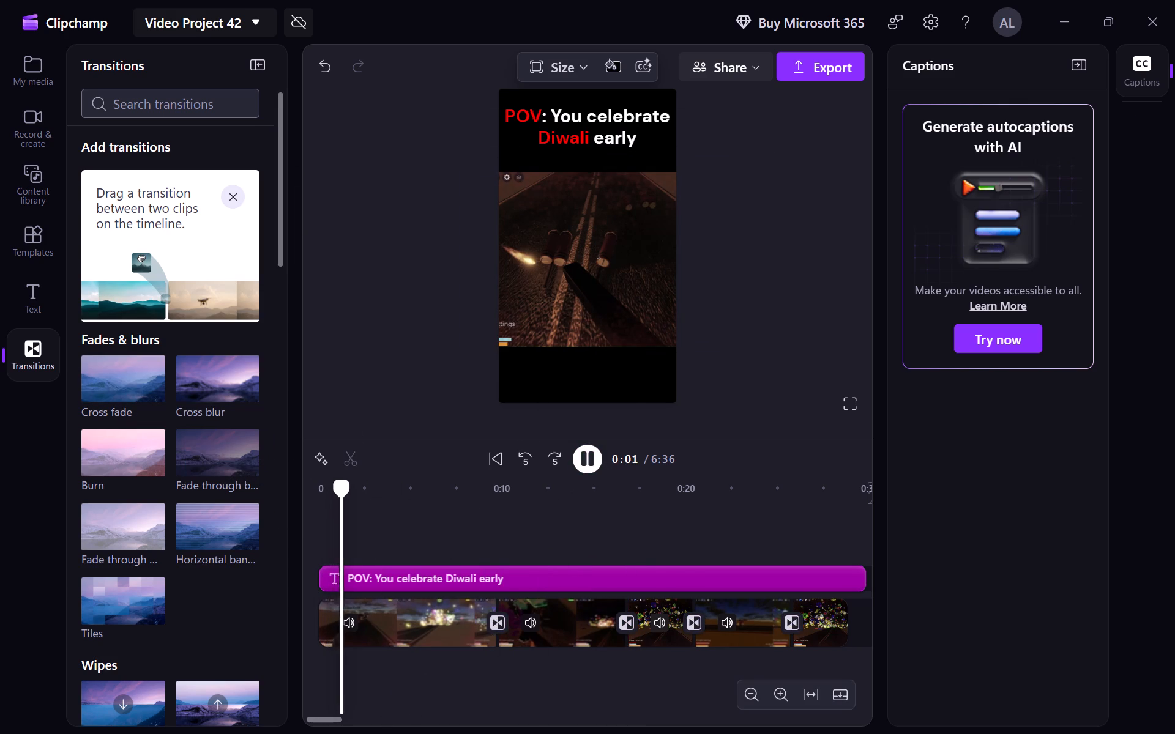
{"action": "left_click", "coordinate": [253, 73]}
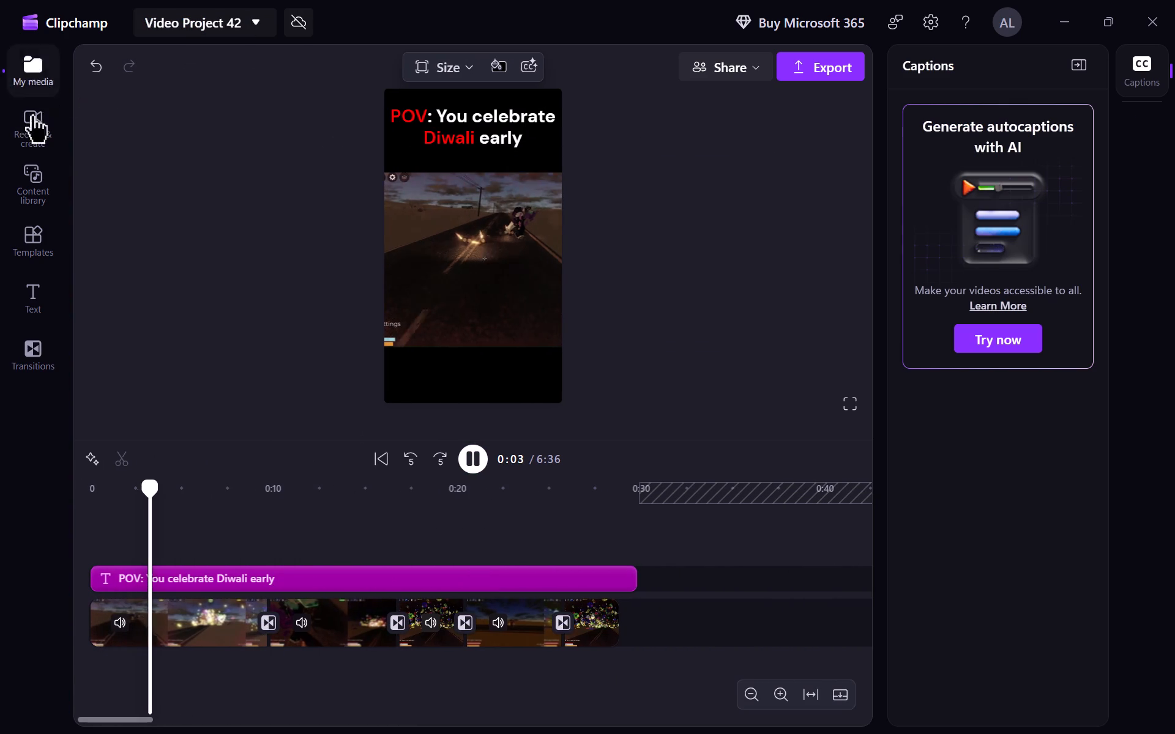
Add the TIDAL title from the text library on a new track above the existing title, starting at about 0:30.
{"action": "left_click", "coordinate": [34, 290]}
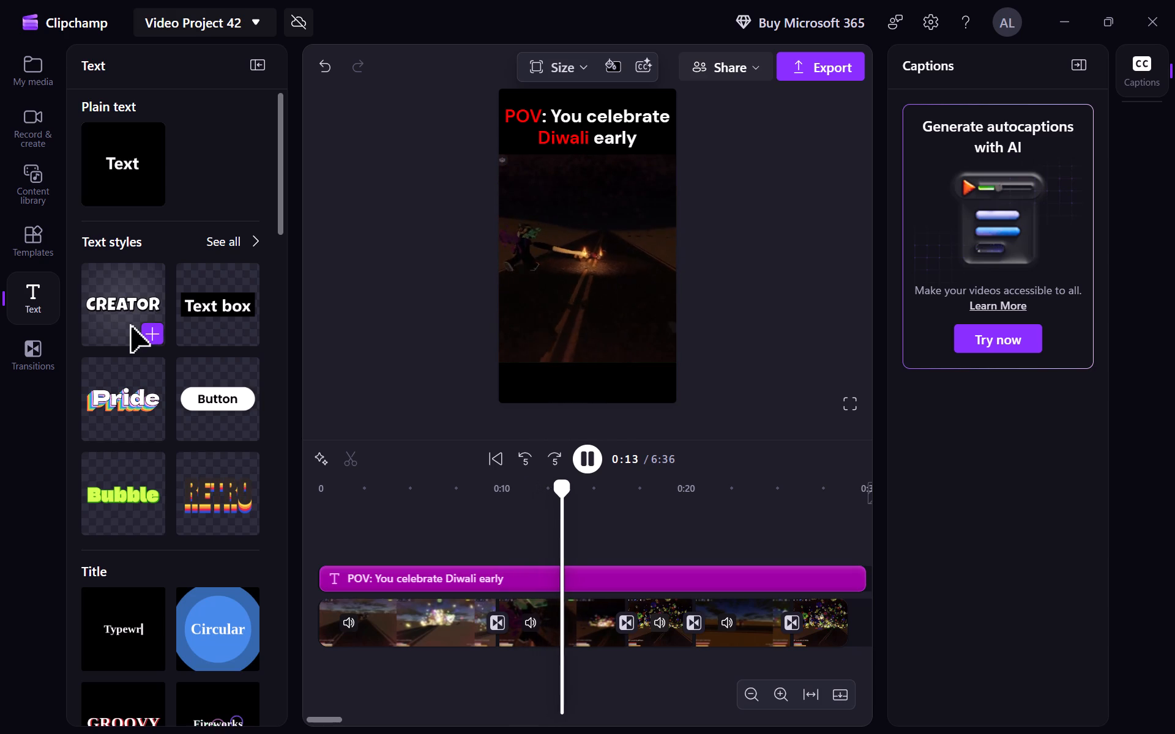
{"action": "scroll", "coordinate": [131, 320], "scroll_direction": "down", "scroll_amount": 3}
{"action": "scroll", "coordinate": [177, 443], "scroll_direction": "down", "scroll_amount": 4}
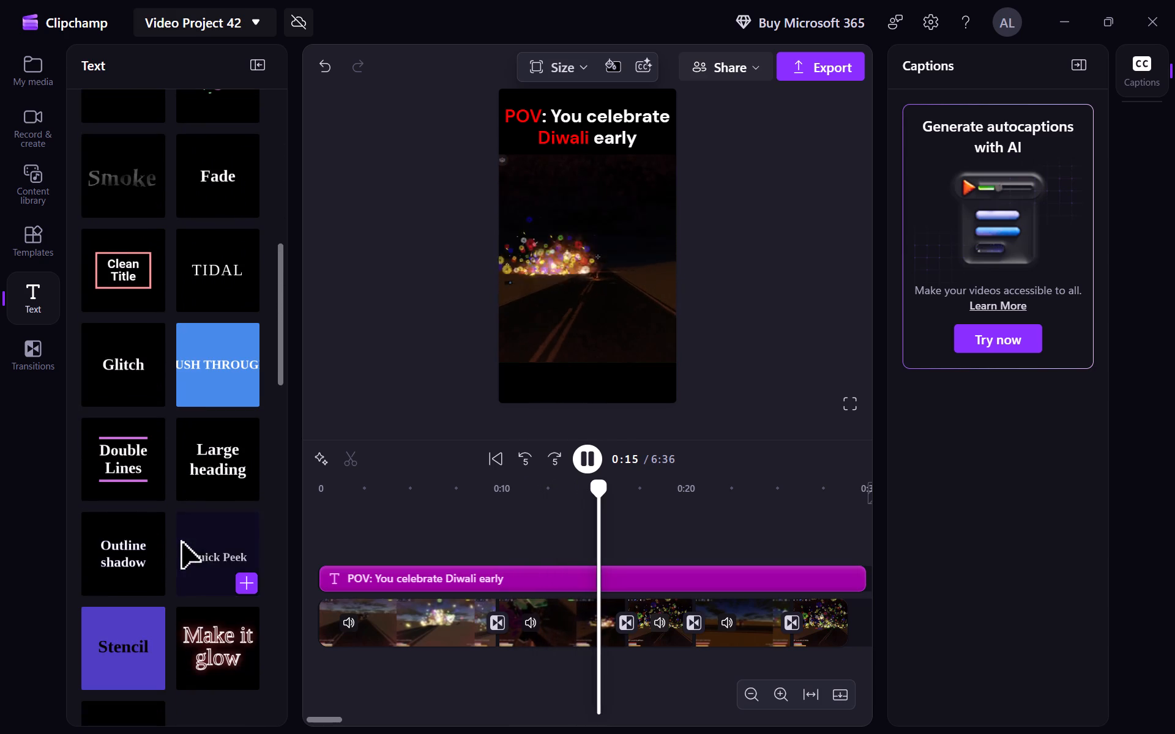
{"action": "scroll", "coordinate": [127, 443], "scroll_direction": "down", "scroll_amount": 7}
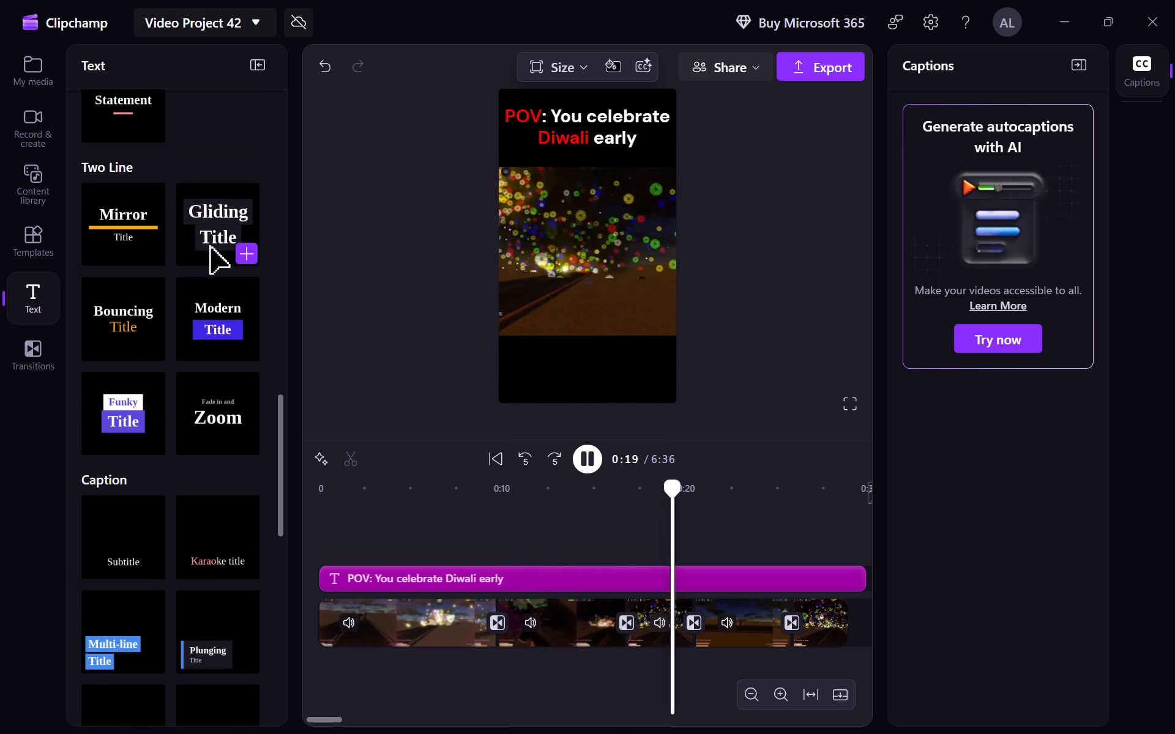
{"action": "scroll", "coordinate": [210, 579], "scroll_direction": "down", "scroll_amount": 2}
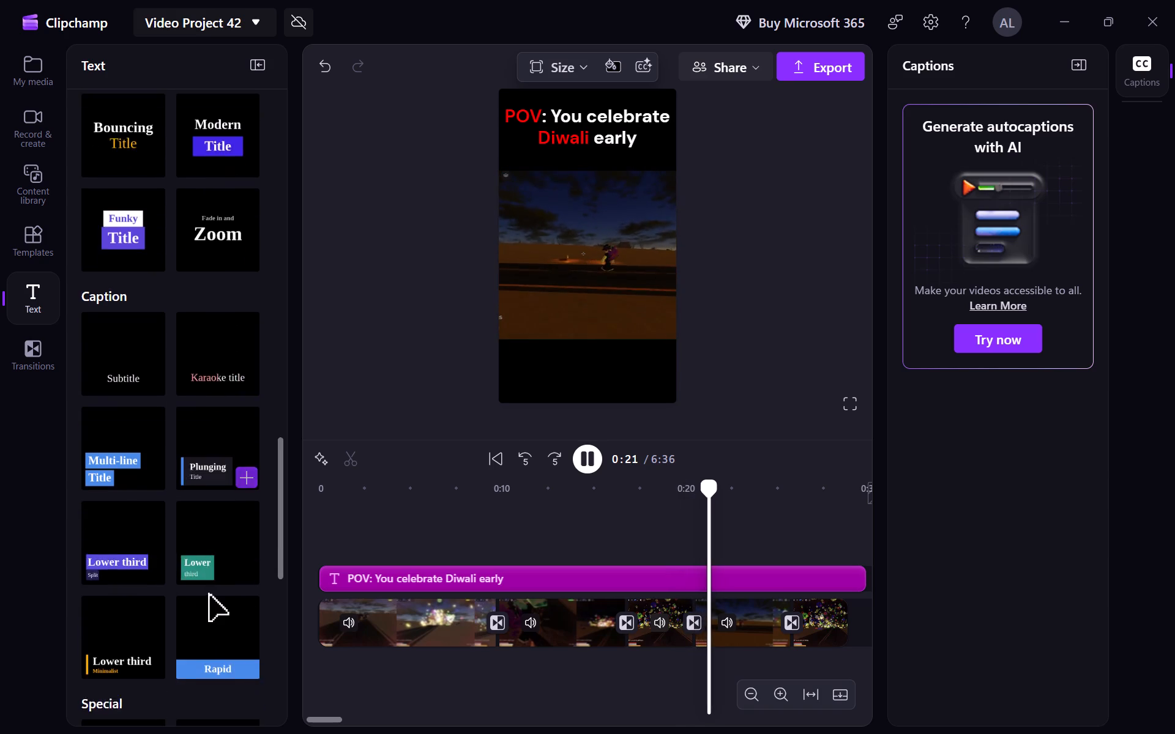
{"action": "scroll", "coordinate": [210, 596], "scroll_direction": "up", "scroll_amount": 3}
{"action": "scroll", "coordinate": [210, 596], "scroll_direction": "down", "scroll_amount": 8}
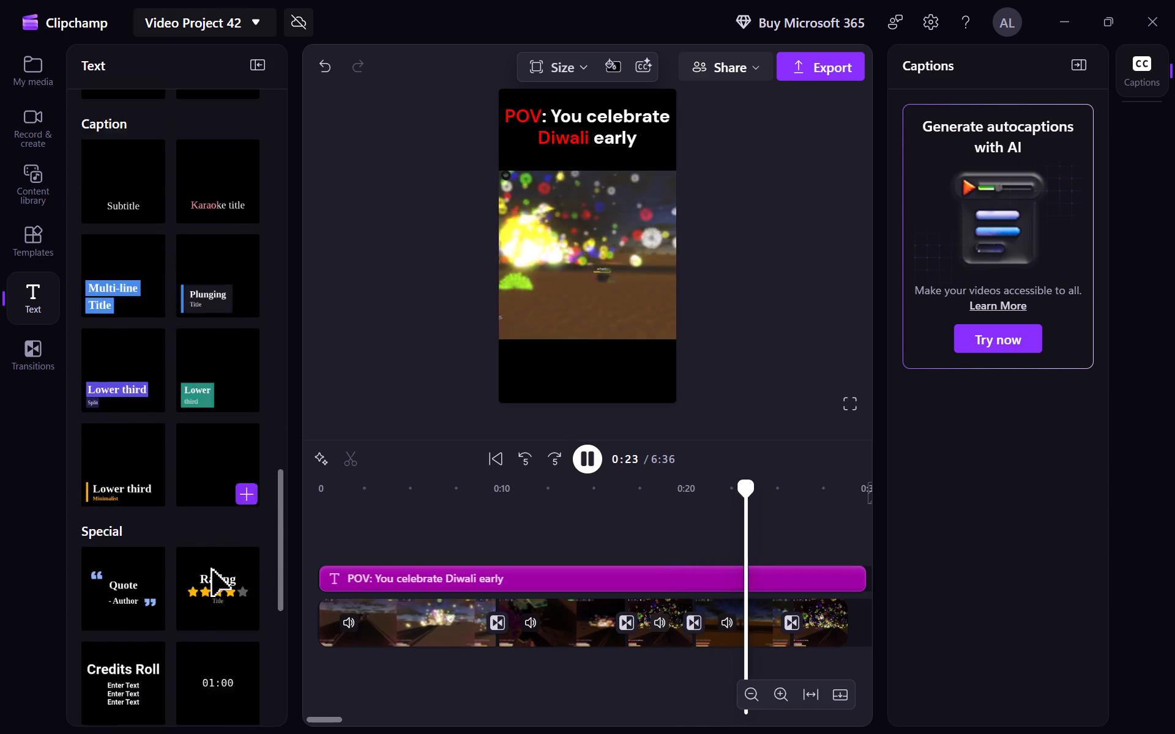
{"action": "scroll", "coordinate": [117, 441], "scroll_direction": "down", "scroll_amount": 2}
{"action": "scroll", "coordinate": [198, 695], "scroll_direction": "up", "scroll_amount": 2}
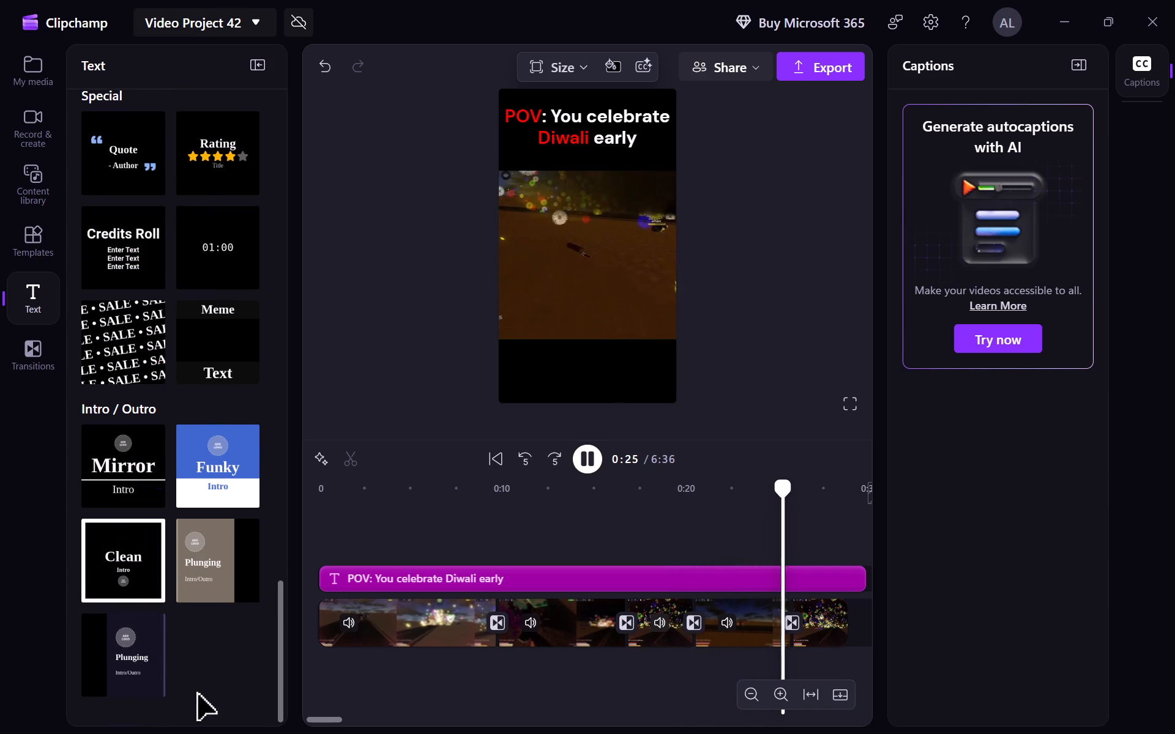
{"action": "scroll", "coordinate": [198, 695], "scroll_direction": "up", "scroll_amount": 6}
{"action": "scroll", "coordinate": [141, 440], "scroll_direction": "up", "scroll_amount": 3}
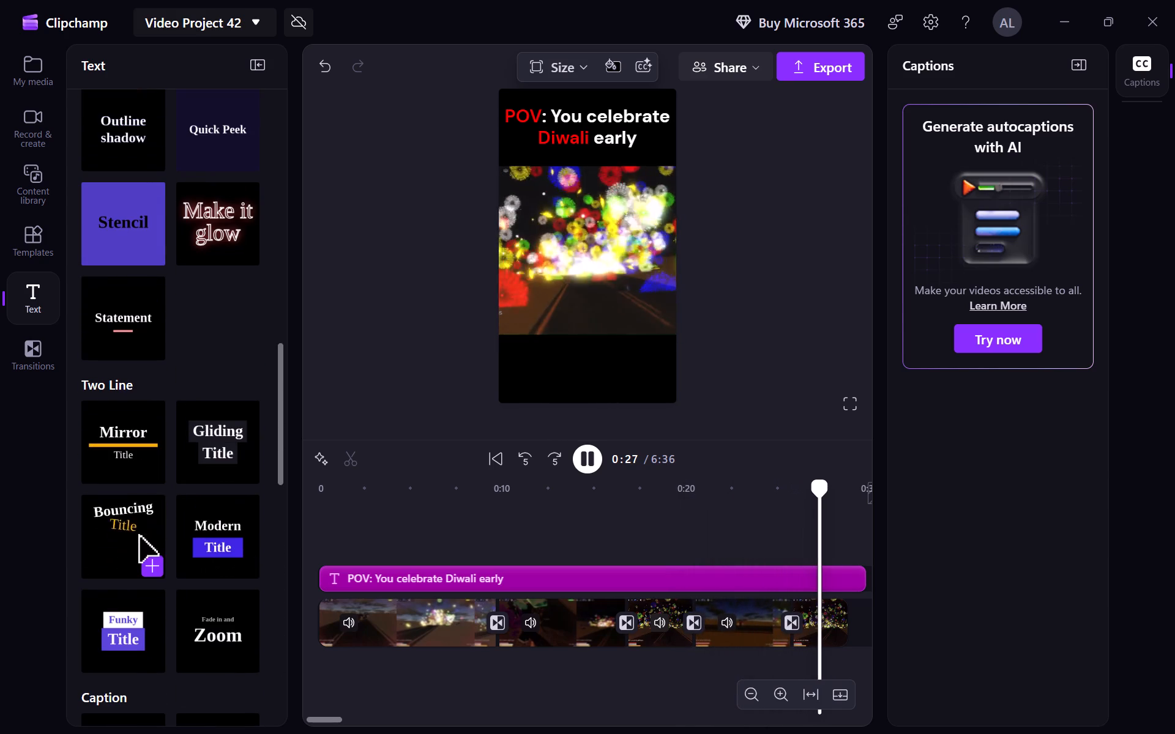
{"action": "scroll", "coordinate": [234, 447], "scroll_direction": "up", "scroll_amount": 2}
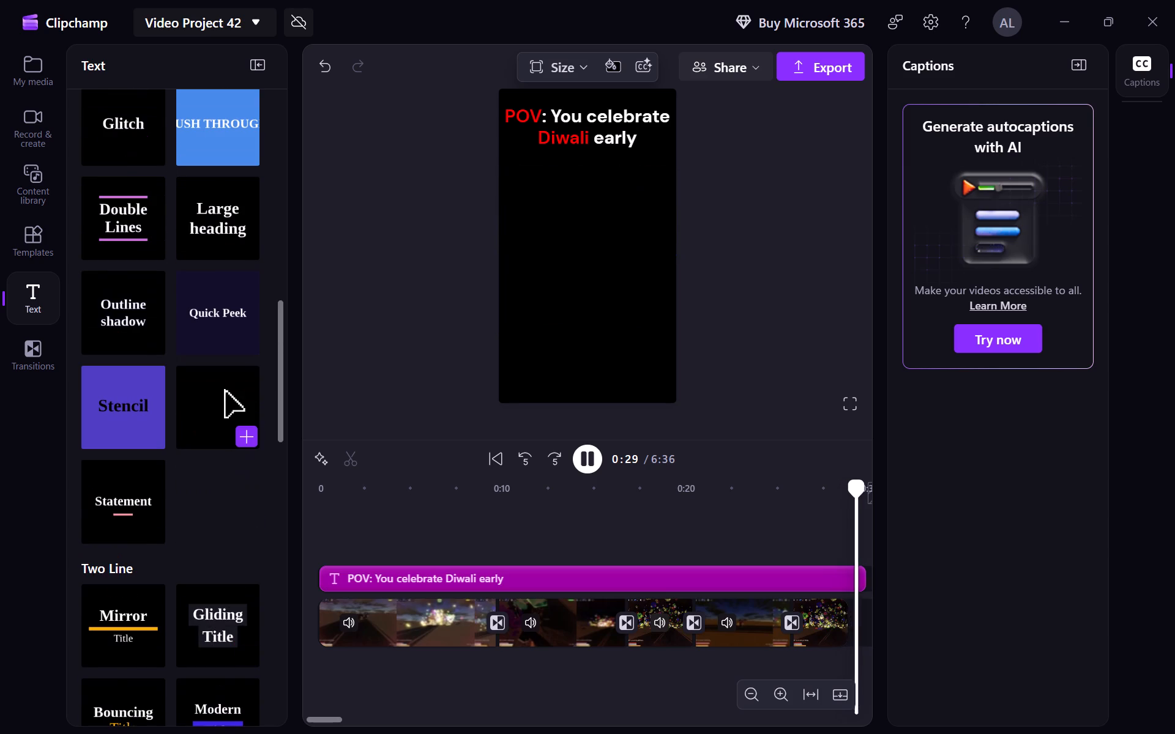
{"action": "scroll", "coordinate": [117, 511], "scroll_direction": "up", "scroll_amount": 2}
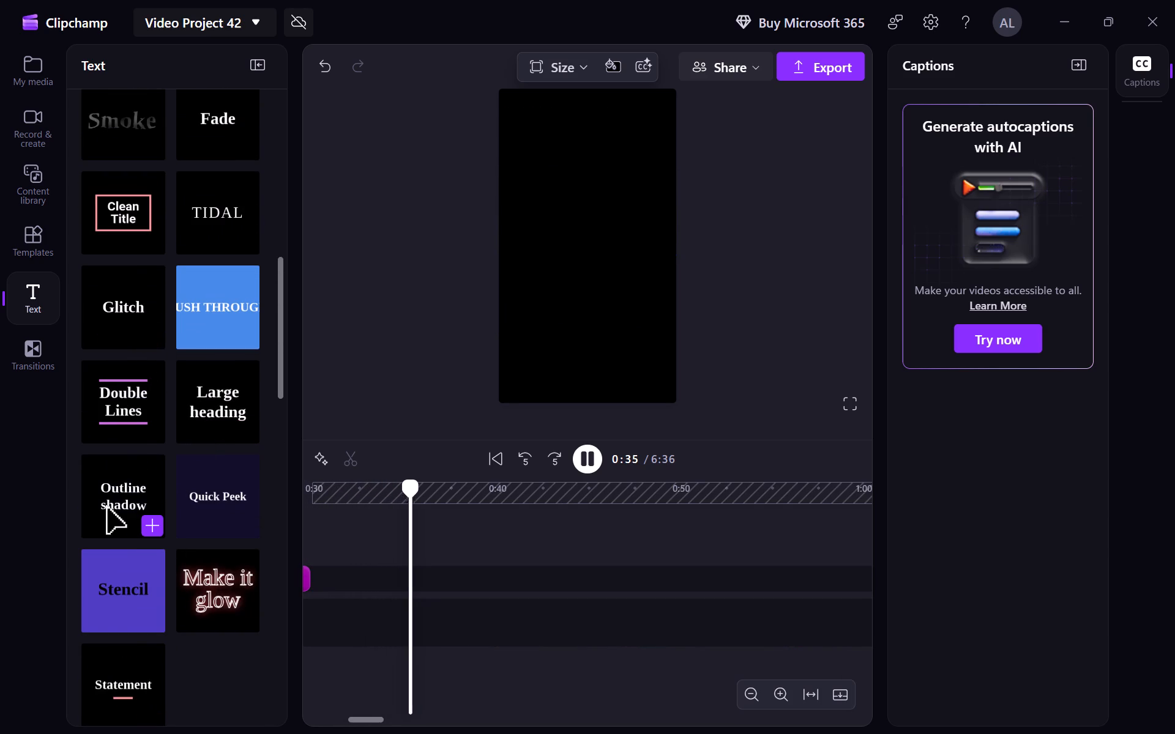
{"action": "scroll", "coordinate": [108, 508], "scroll_direction": "up", "scroll_amount": 2}
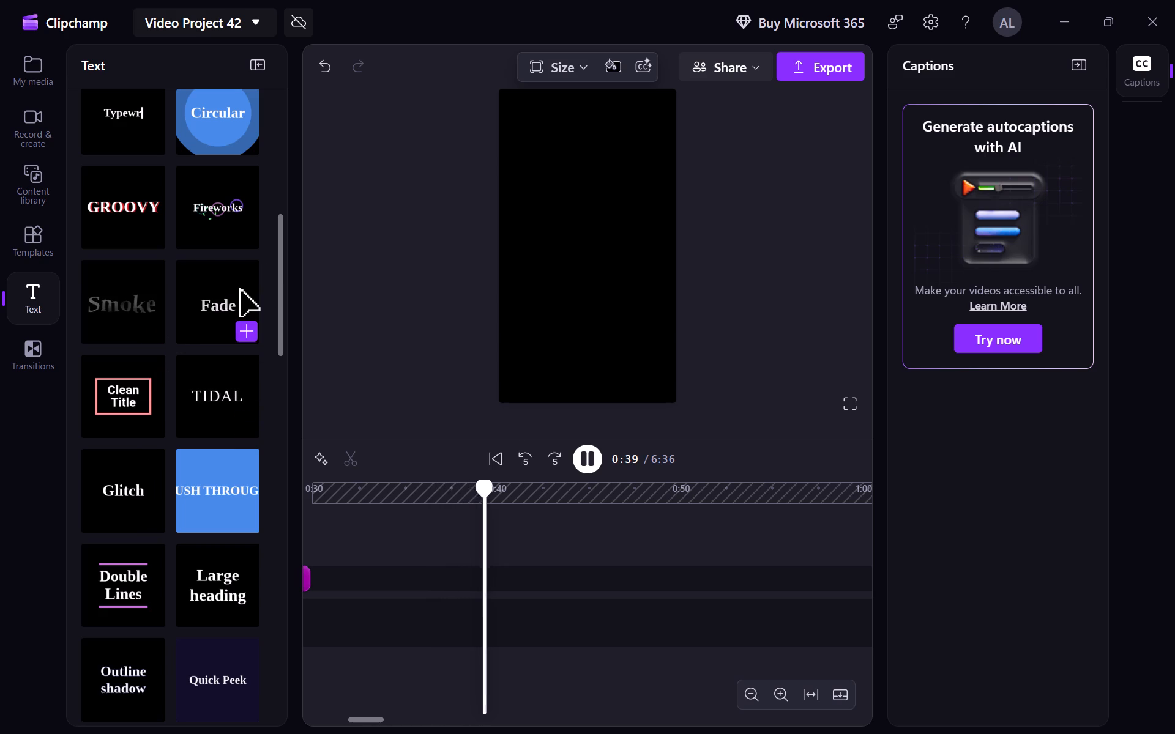
{"action": "left_click_drag", "start_coordinate": [212, 375], "coordinate": [349, 562]}
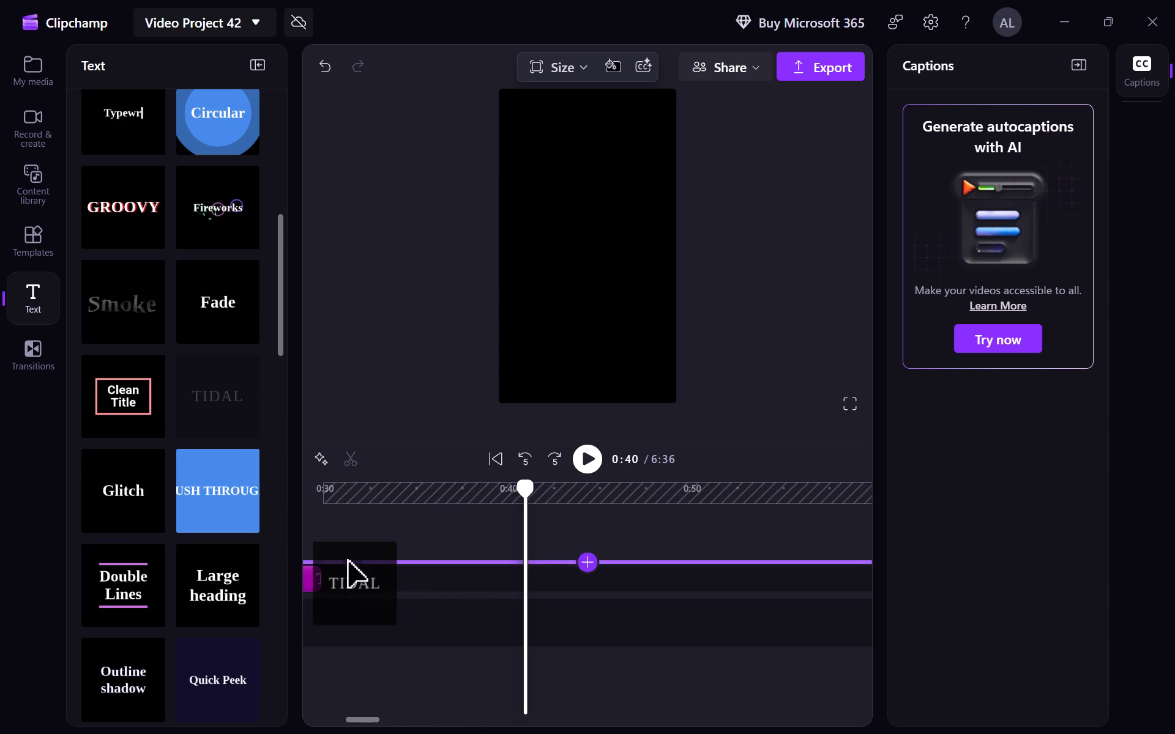
{"action": "left_click_drag", "start_coordinate": [349, 562], "coordinate": [349, 563]}
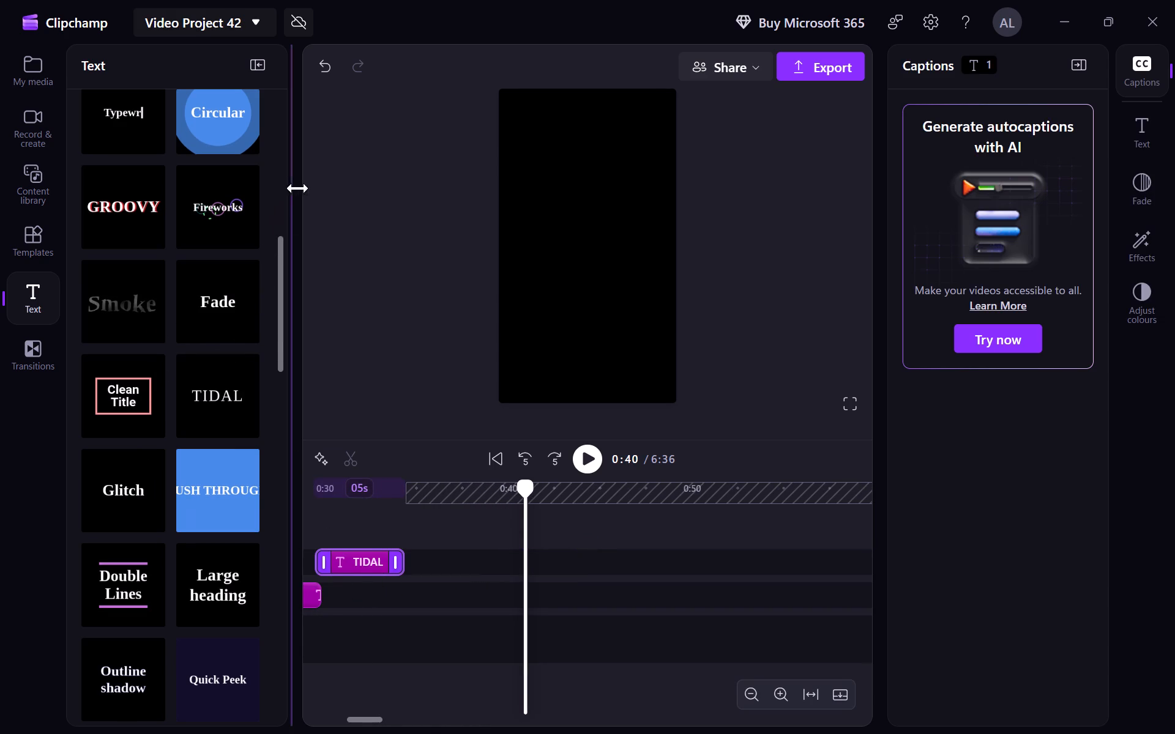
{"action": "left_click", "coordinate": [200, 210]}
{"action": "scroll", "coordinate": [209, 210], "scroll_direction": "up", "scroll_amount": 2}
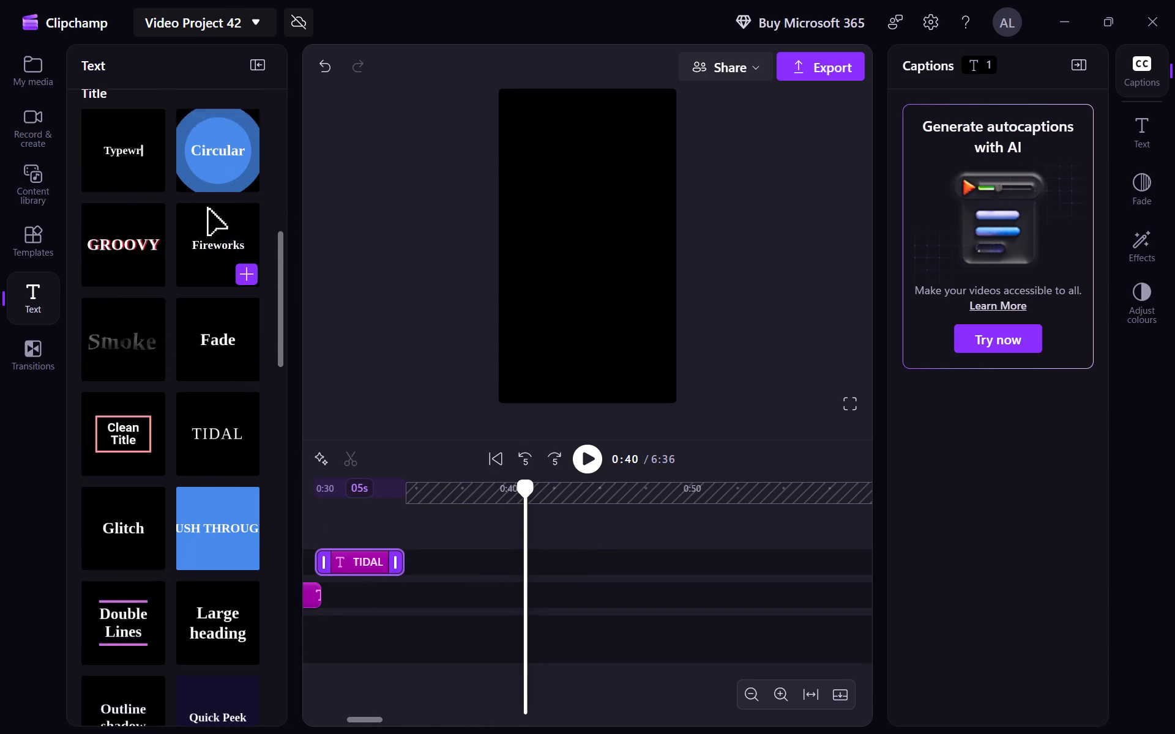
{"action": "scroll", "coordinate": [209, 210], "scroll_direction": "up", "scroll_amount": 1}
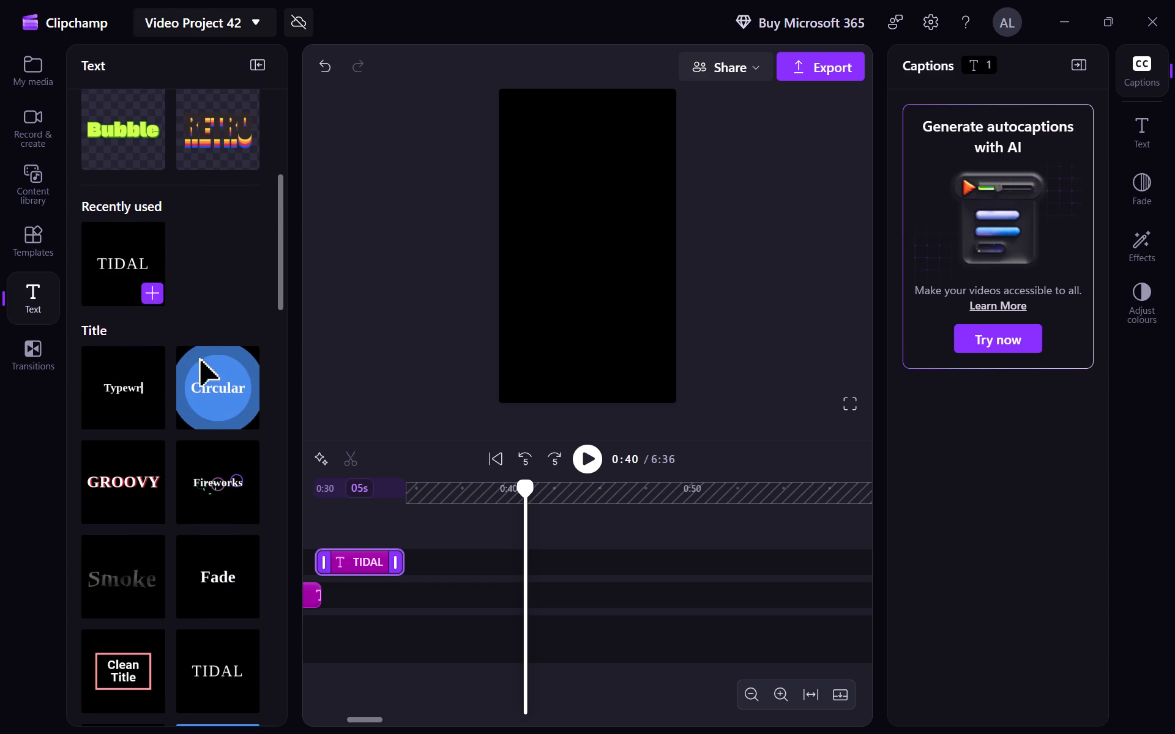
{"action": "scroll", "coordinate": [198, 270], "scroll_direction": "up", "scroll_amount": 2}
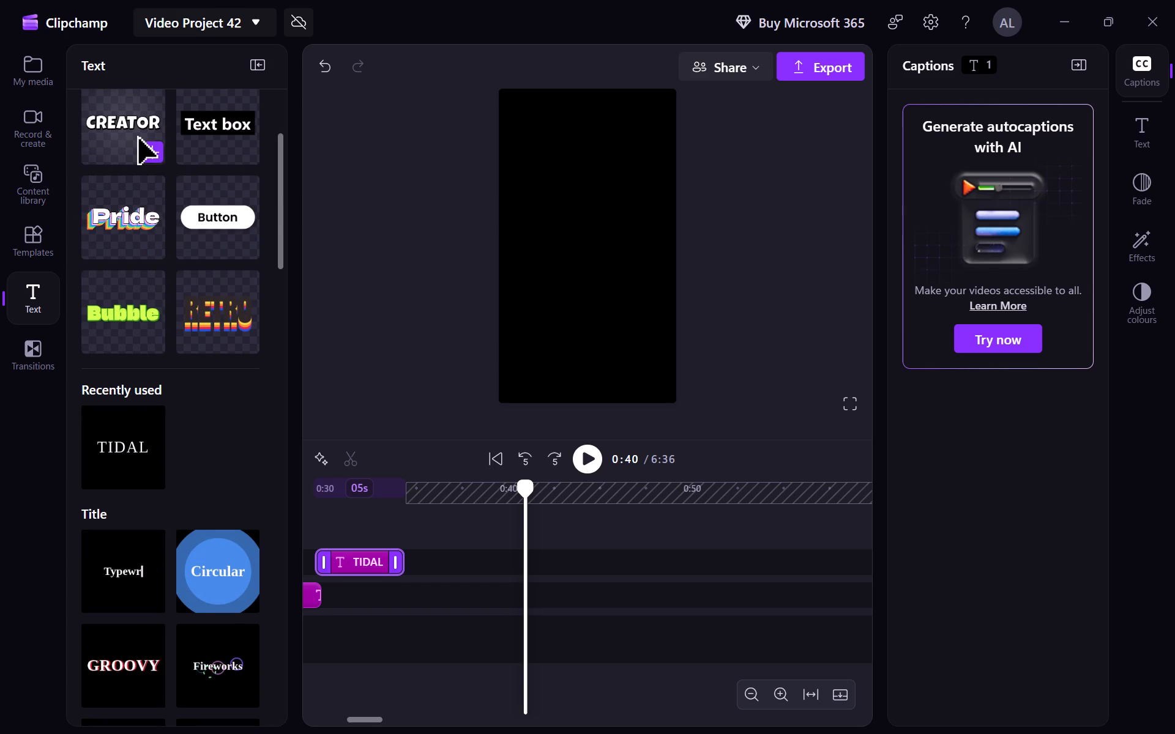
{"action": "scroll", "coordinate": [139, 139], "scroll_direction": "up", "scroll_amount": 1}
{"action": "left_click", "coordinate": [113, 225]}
Bring the new TIDAL title into the preview and set its font to Alfa Slab One.
{"action": "left_click", "coordinate": [261, 59]}
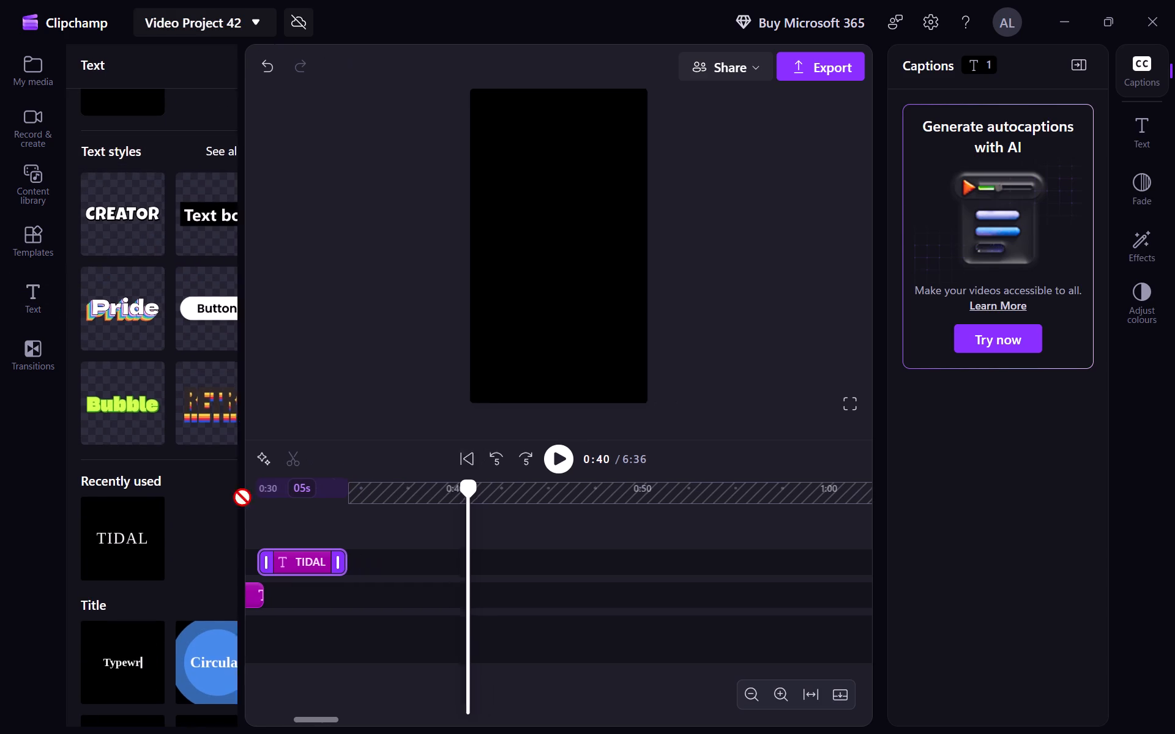
{"action": "left_click", "coordinate": [95, 506]}
{"action": "left_click", "coordinate": [127, 521]}
{"action": "left_click", "coordinate": [504, 254]}
{"action": "left_click", "coordinate": [512, 243]}
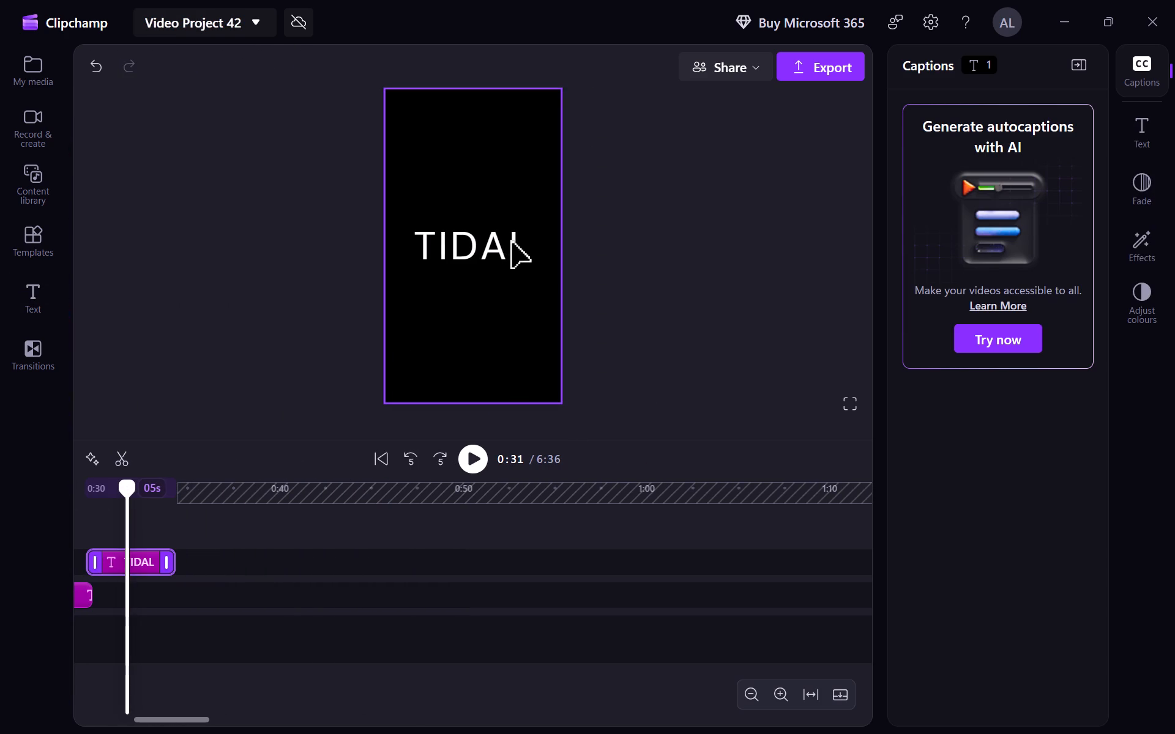
{"action": "double_click", "coordinate": [498, 244]}
{"action": "left_click", "coordinate": [998, 169]}
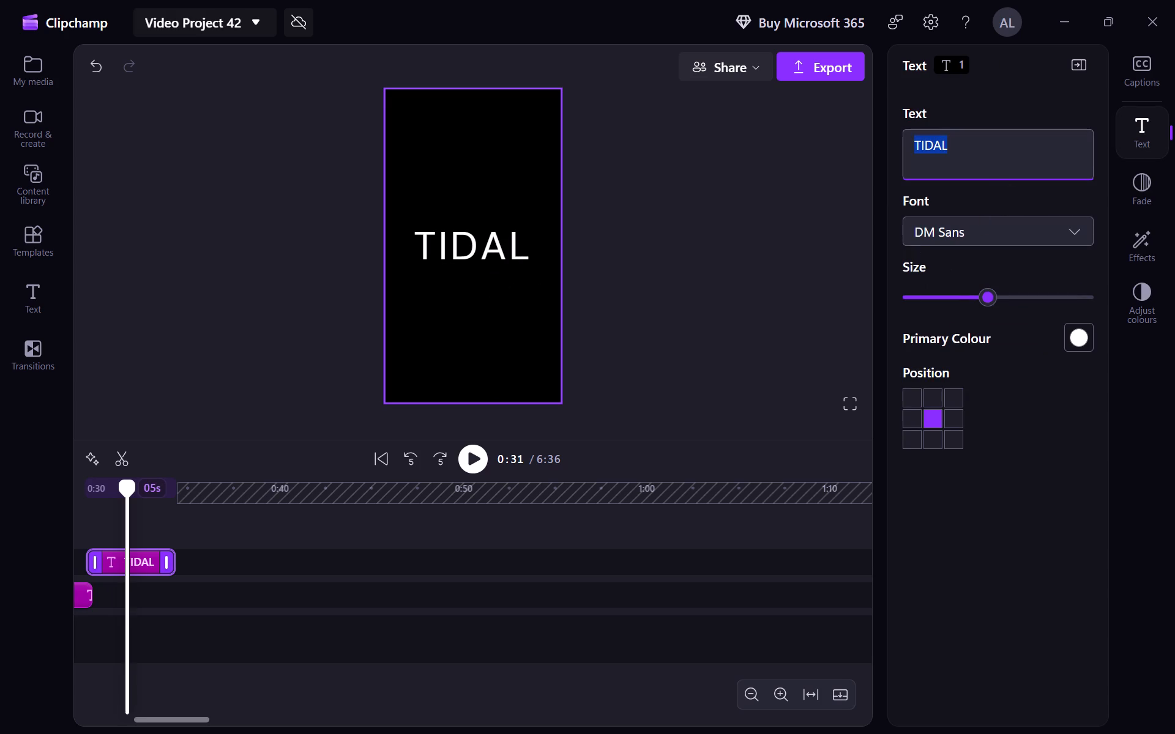
{"action": "left_click", "coordinate": [1012, 231]}
{"action": "scroll", "coordinate": [1028, 317], "scroll_direction": "down", "scroll_amount": 4}
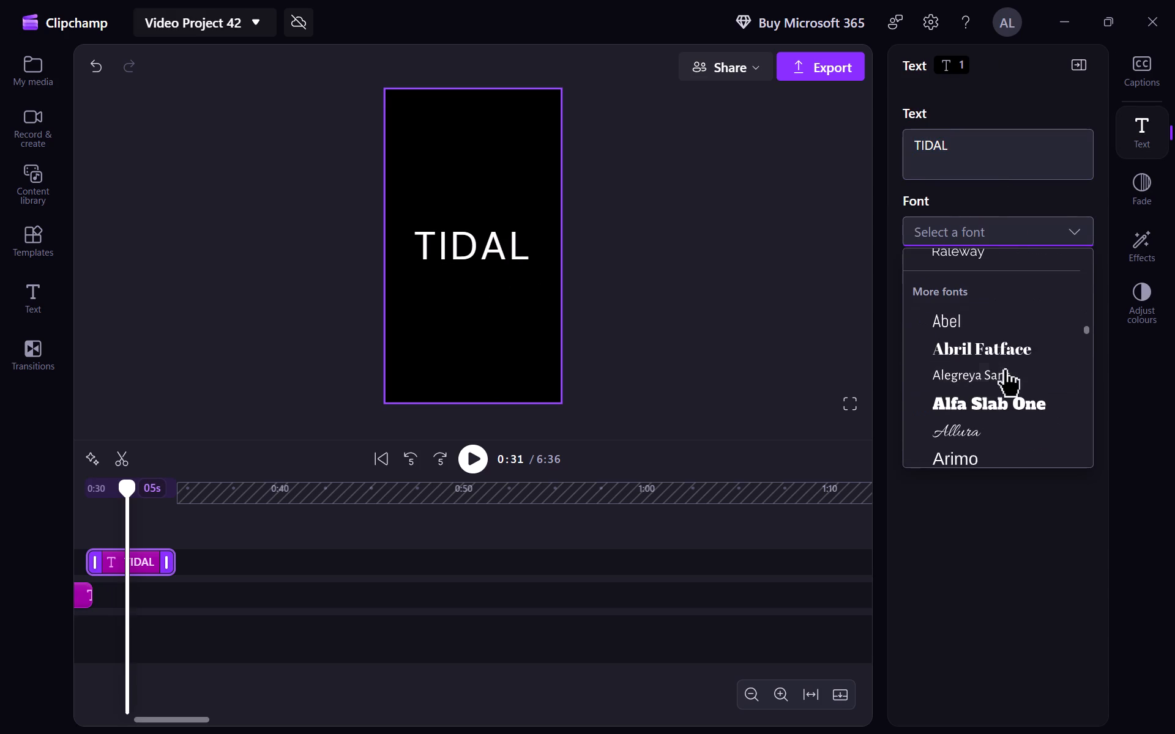
{"action": "scroll", "coordinate": [985, 393], "scroll_direction": "down", "scroll_amount": 1}
{"action": "left_click", "coordinate": [995, 308]}
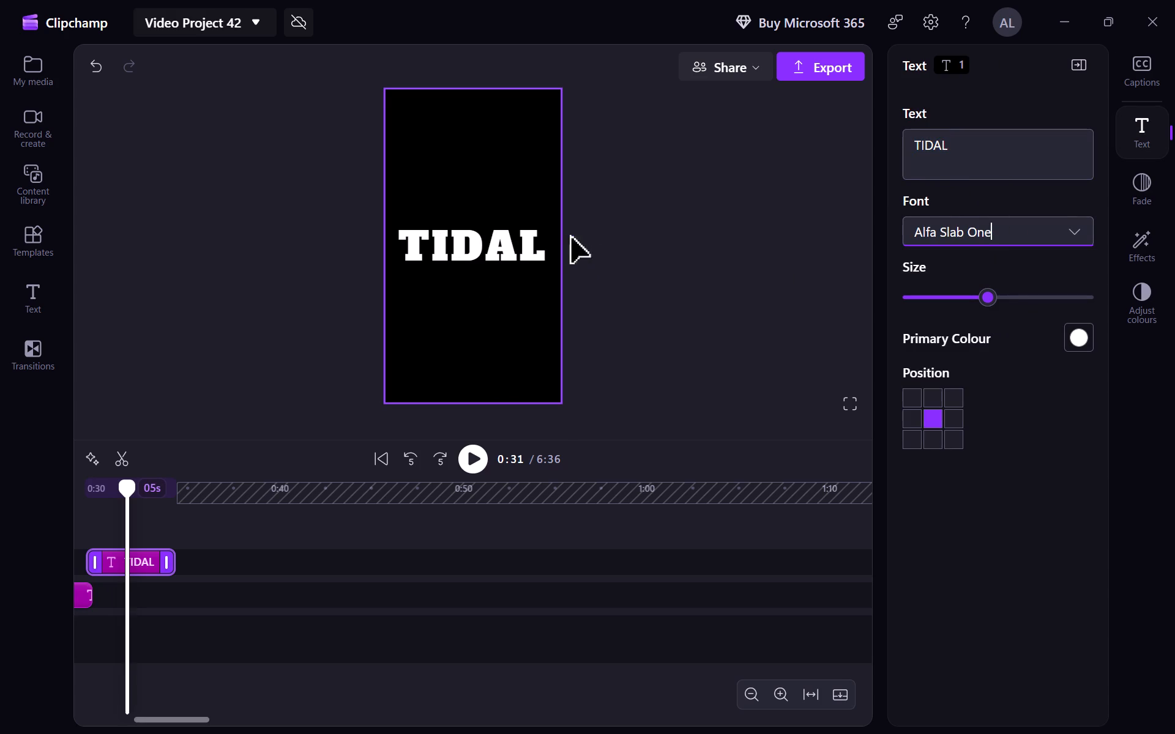
Replace the TIDAL title's text with "KIMPAPI".
{"action": "left_click", "coordinate": [549, 238]}
{"action": "left_click", "coordinate": [999, 149]}
{"action": "key", "text": "BackSpace"}
{"action": "type", "text": "KIm"}
{"action": "key", "text": "BackSpace"}
{"action": "type", "text": "MPAPI"}
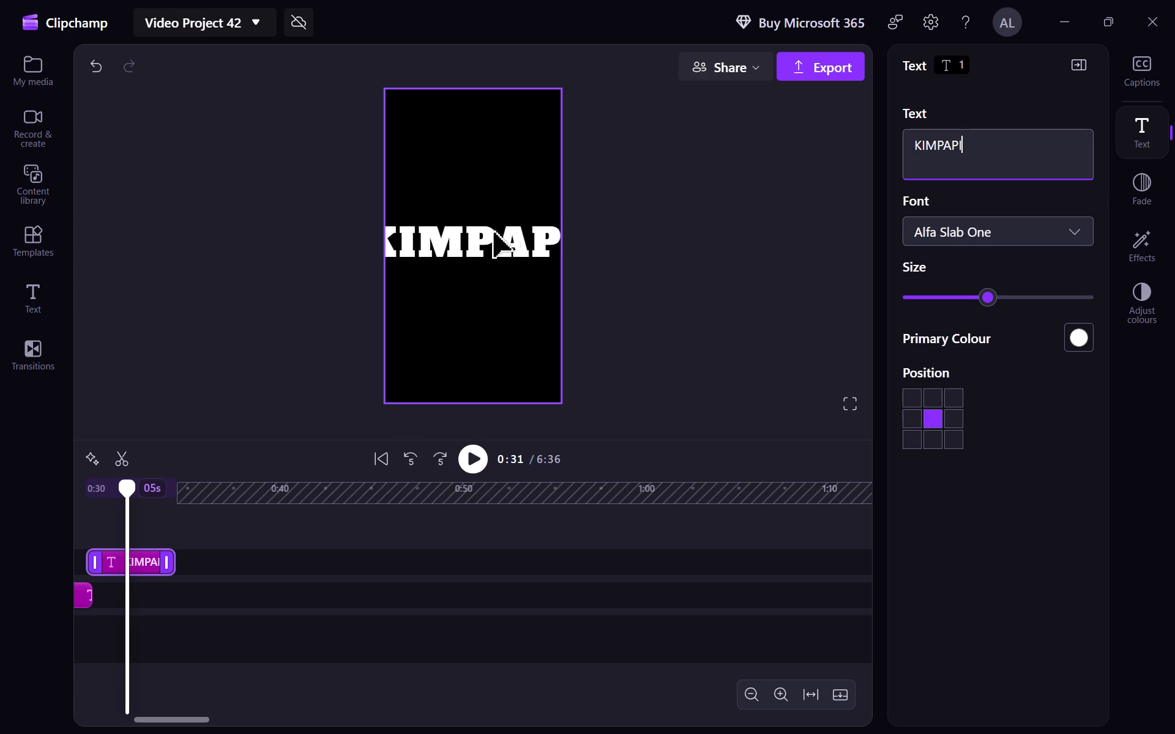
Reduce the KIMPAPI text size until the word spans a little over half the frame width.
{"action": "left_click", "coordinate": [498, 236]}
{"action": "left_click", "coordinate": [967, 291]}
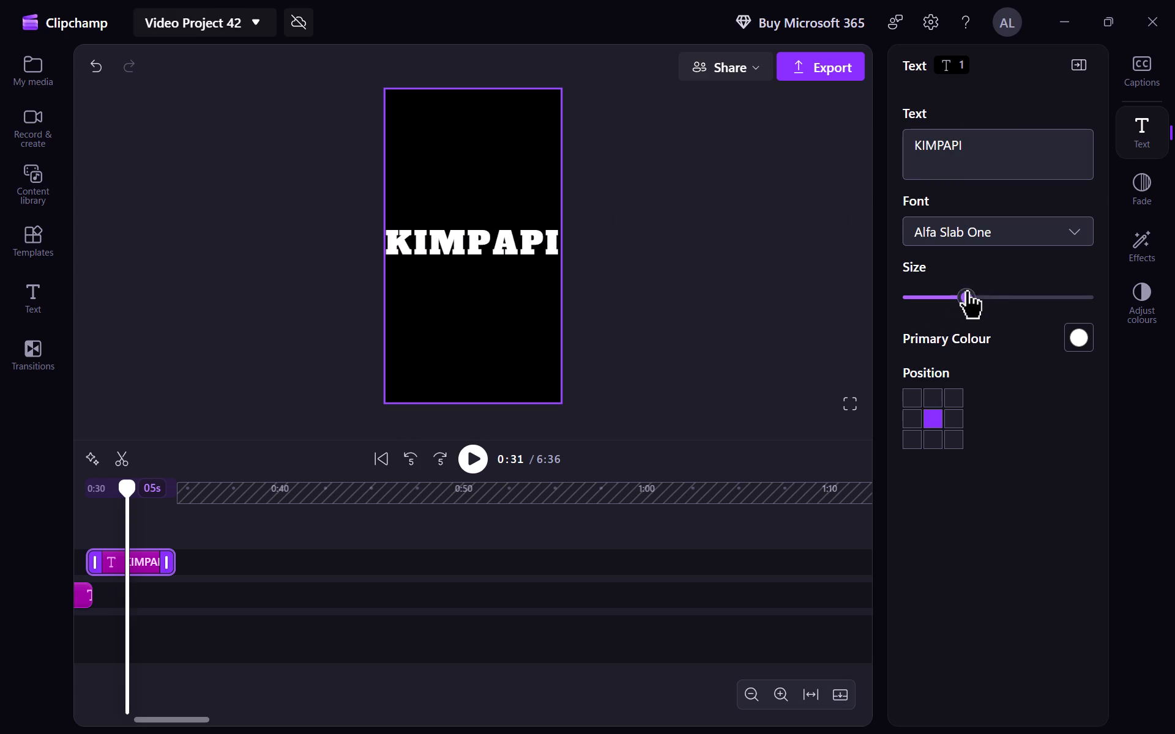
{"action": "left_click", "coordinate": [944, 300]}
{"action": "left_click", "coordinate": [934, 298]}
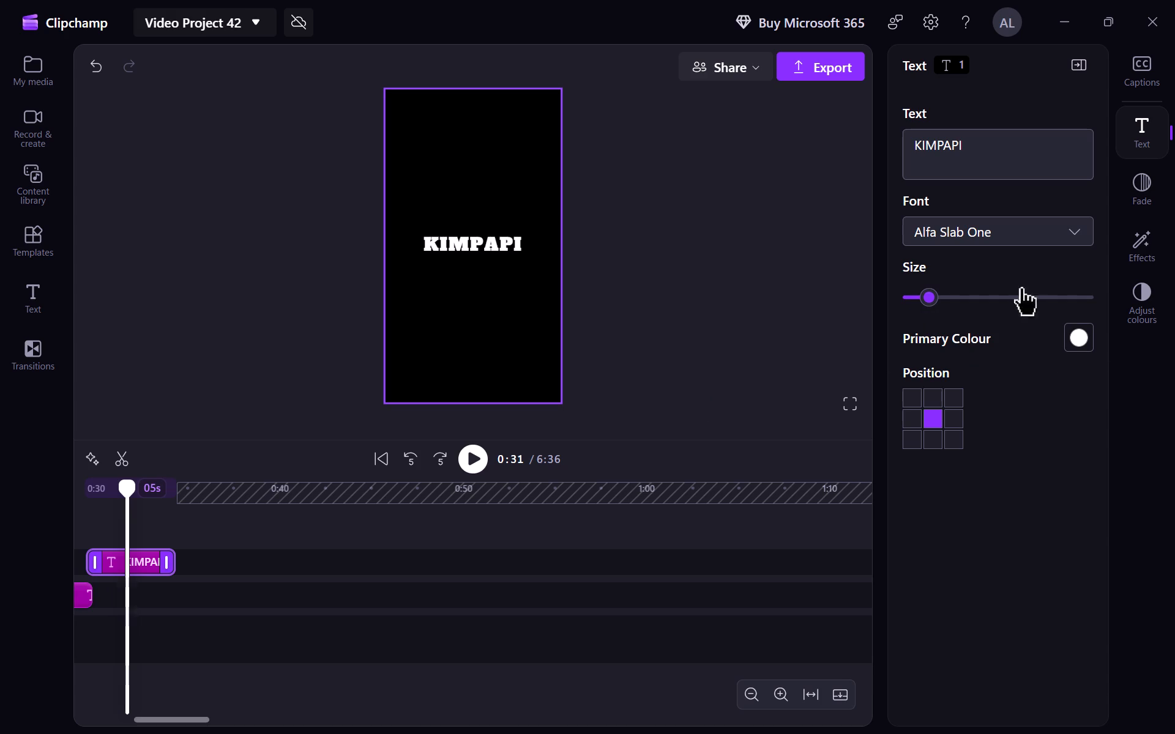
{"action": "left_click", "coordinate": [763, 320]}
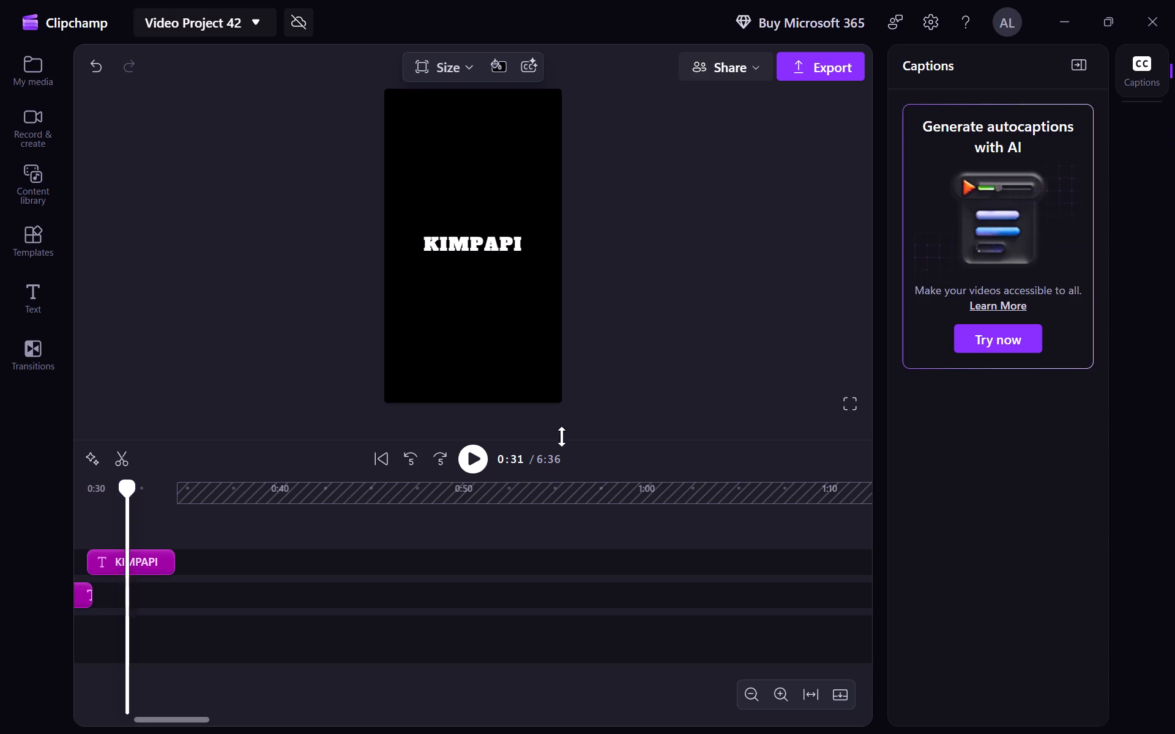
Move the KIMPAPI title onto the "POV: You celebrate Diwali early" title's track, just after that title at about 0:30.
{"action": "left_click_drag", "start_coordinate": [182, 714], "coordinate": [159, 714]}
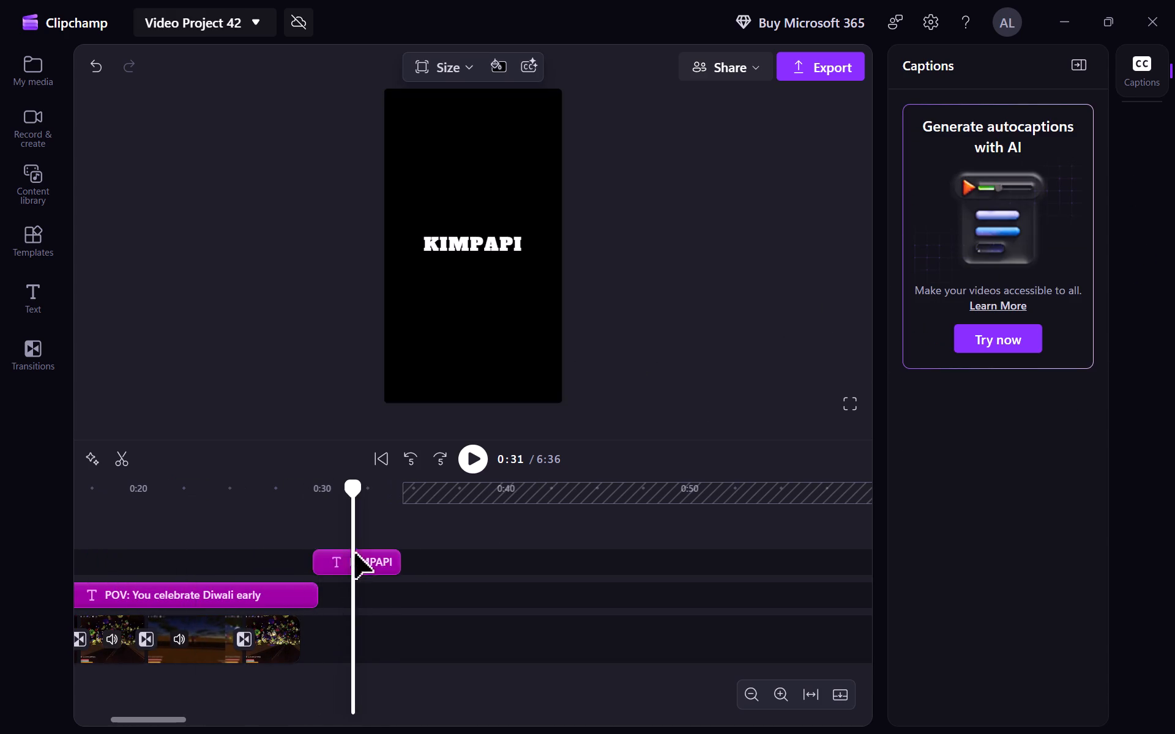
{"action": "left_click_drag", "start_coordinate": [357, 558], "coordinate": [341, 558]}
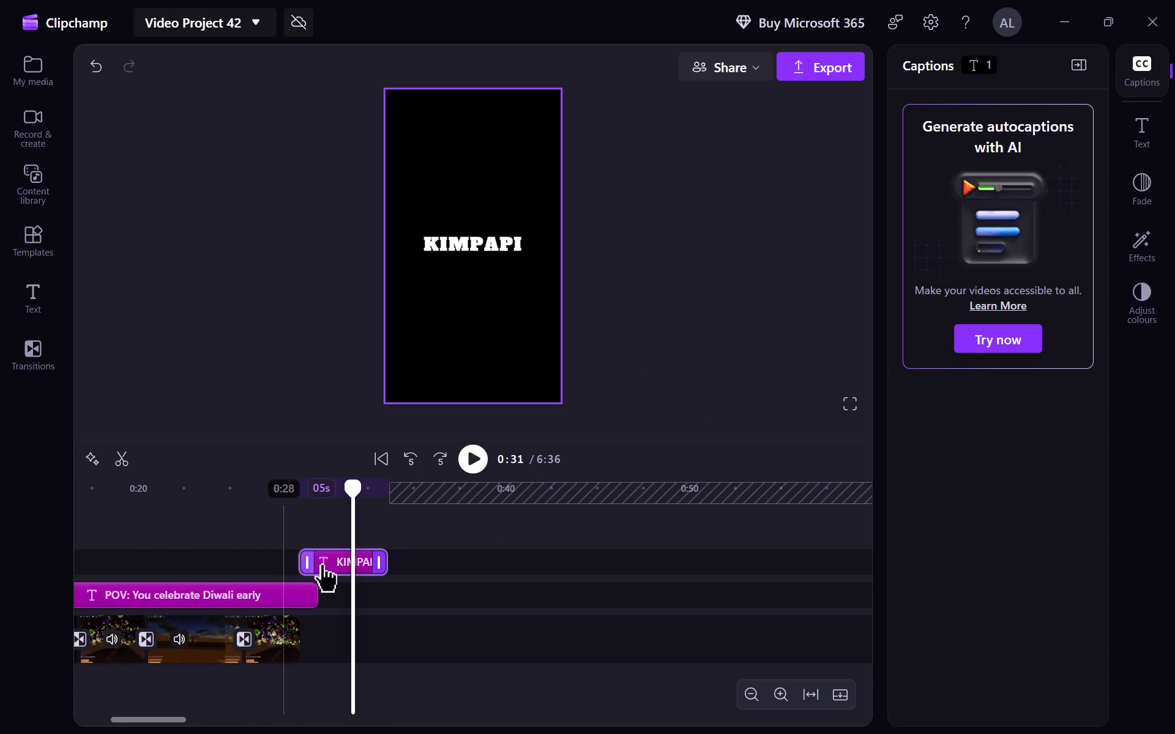
{"action": "left_click_drag", "start_coordinate": [332, 558], "coordinate": [355, 599]}
Play the end of the video from about 0:27 to review how the last firework clip leads into the KIMPAPI title.
{"action": "left_click", "coordinate": [283, 550]}
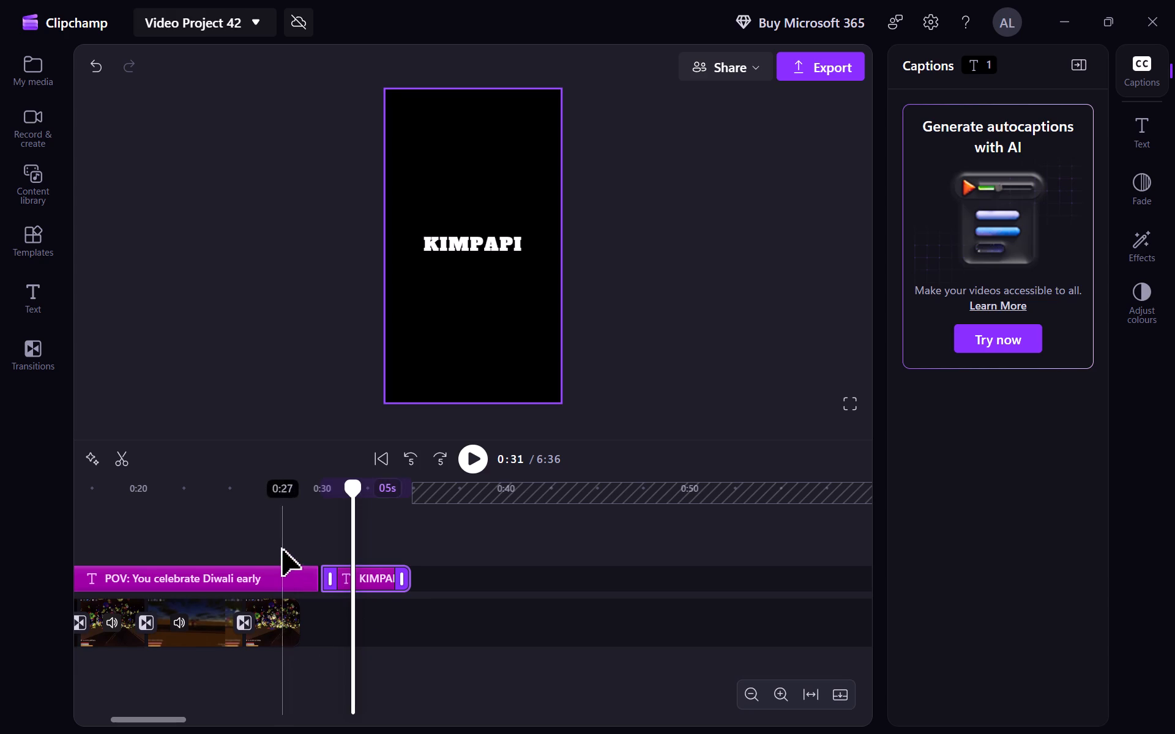
{"action": "left_click", "coordinate": [472, 459]}
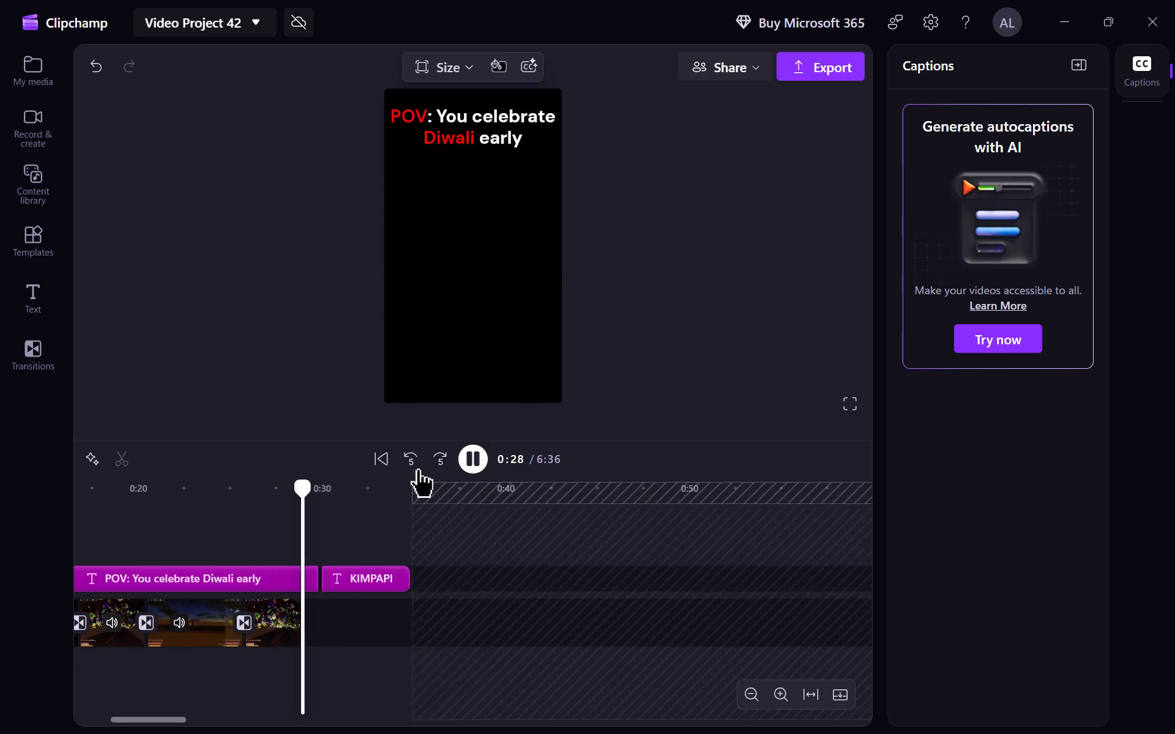
{"action": "left_click", "coordinate": [414, 468]}
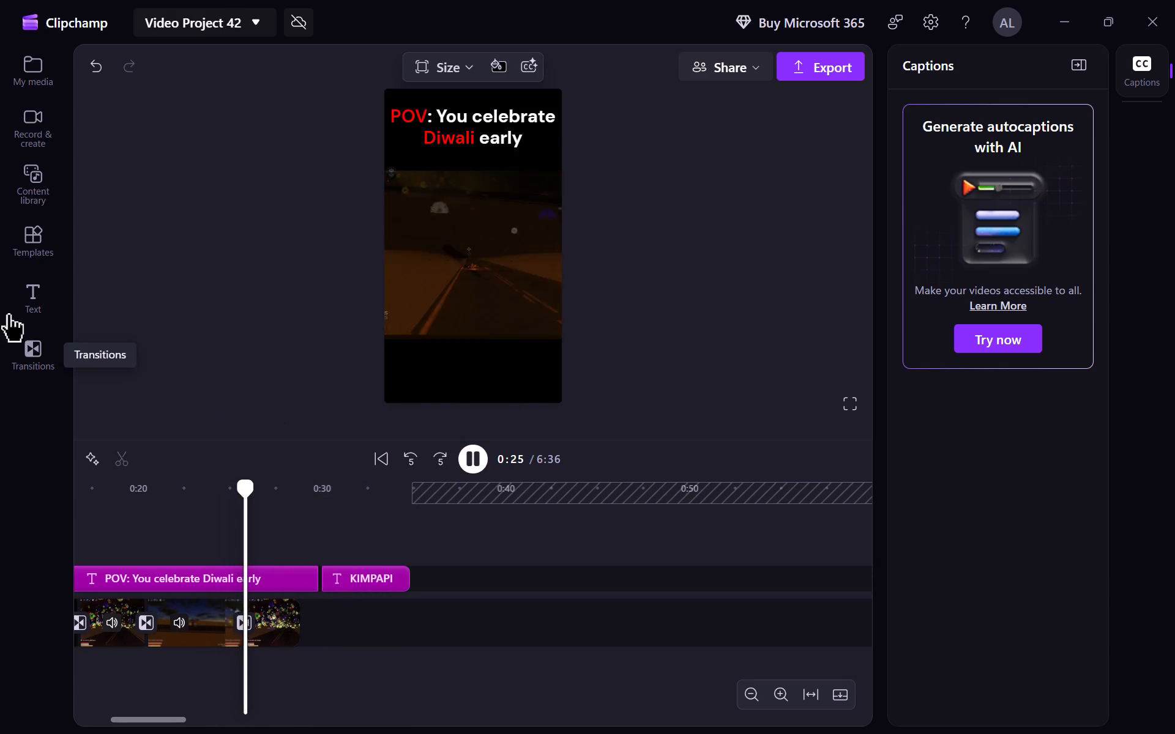
{"action": "left_click", "coordinate": [42, 78]}
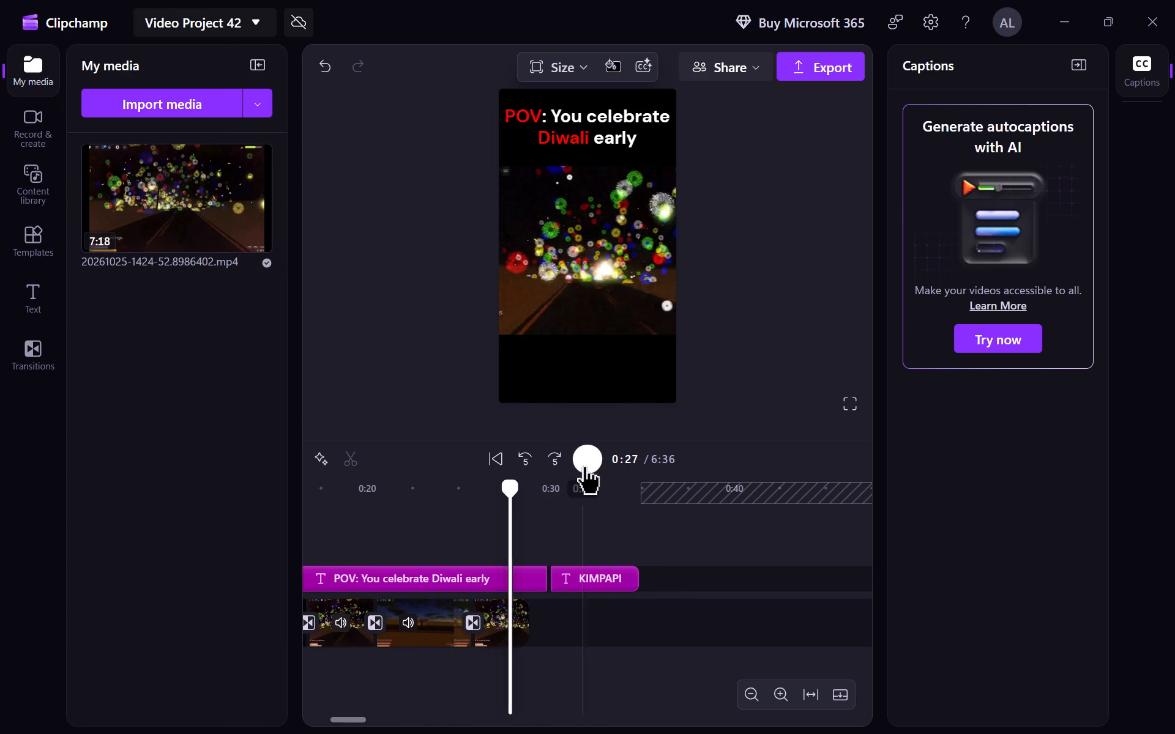
{"action": "left_click", "coordinate": [586, 458]}
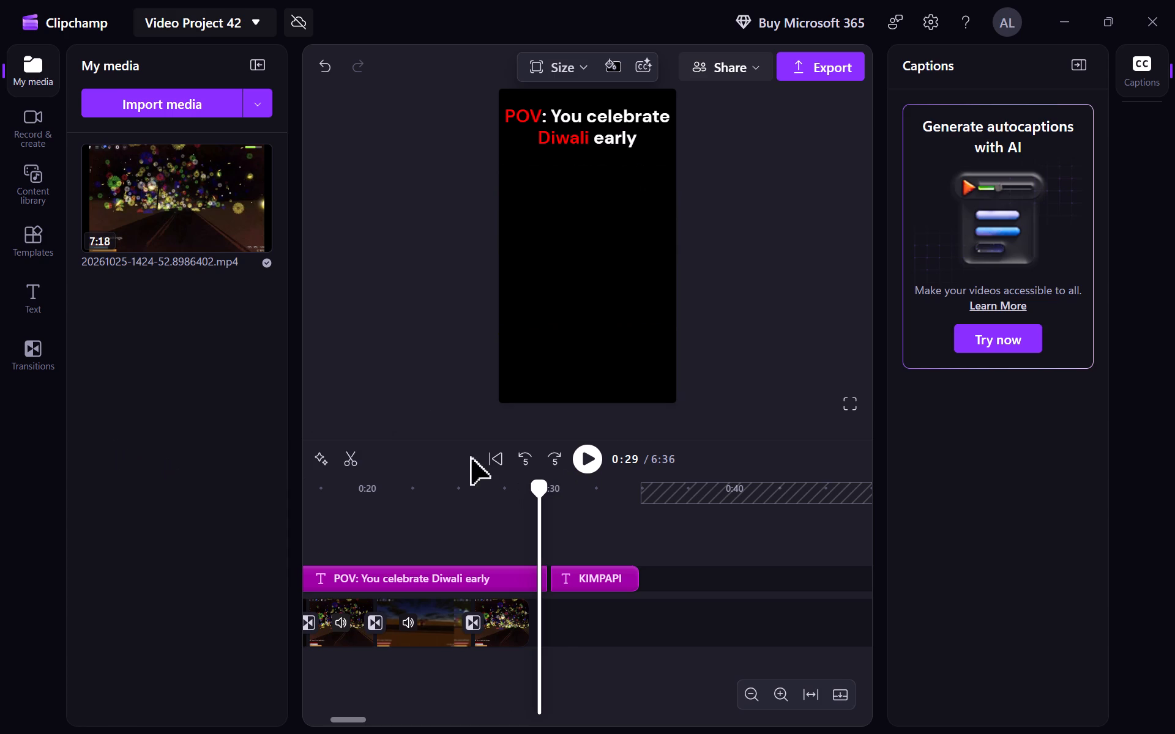
Trim the end of the "POV: You celebrate Diwali early" title to about 28 seconds, so it ends with the last firework clip.
{"action": "left_click", "coordinate": [508, 555]}
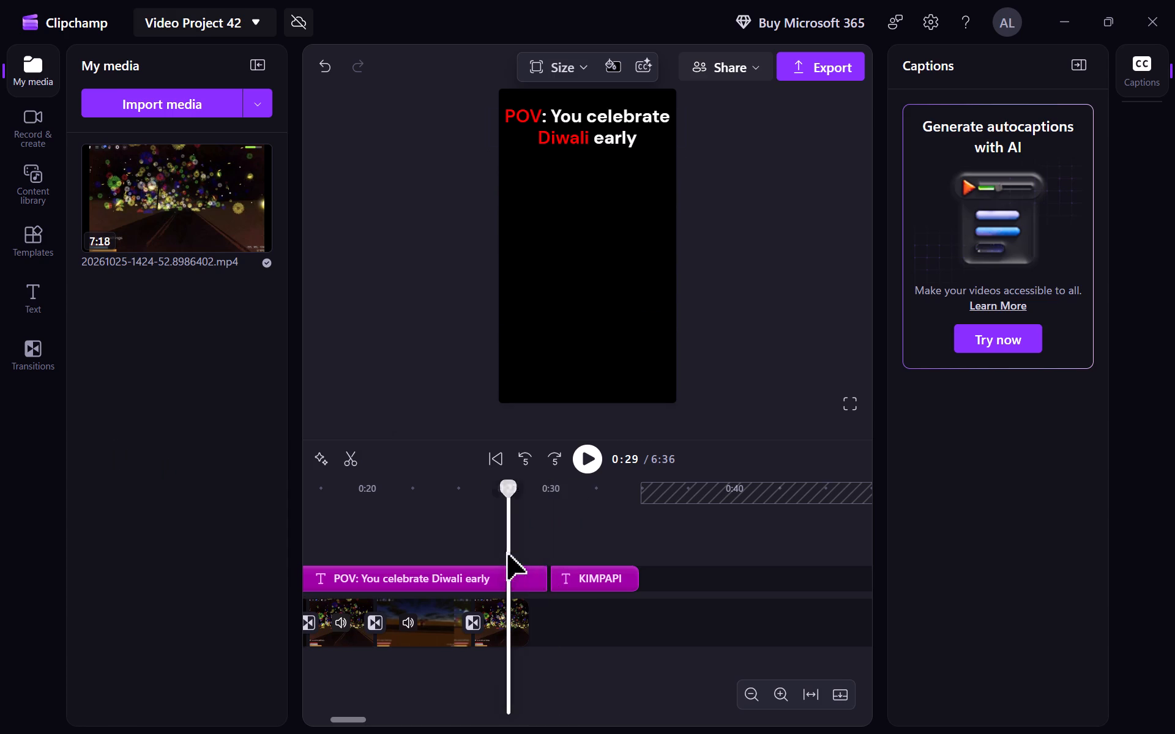
{"action": "left_click_drag", "start_coordinate": [543, 574], "coordinate": [525, 572]}
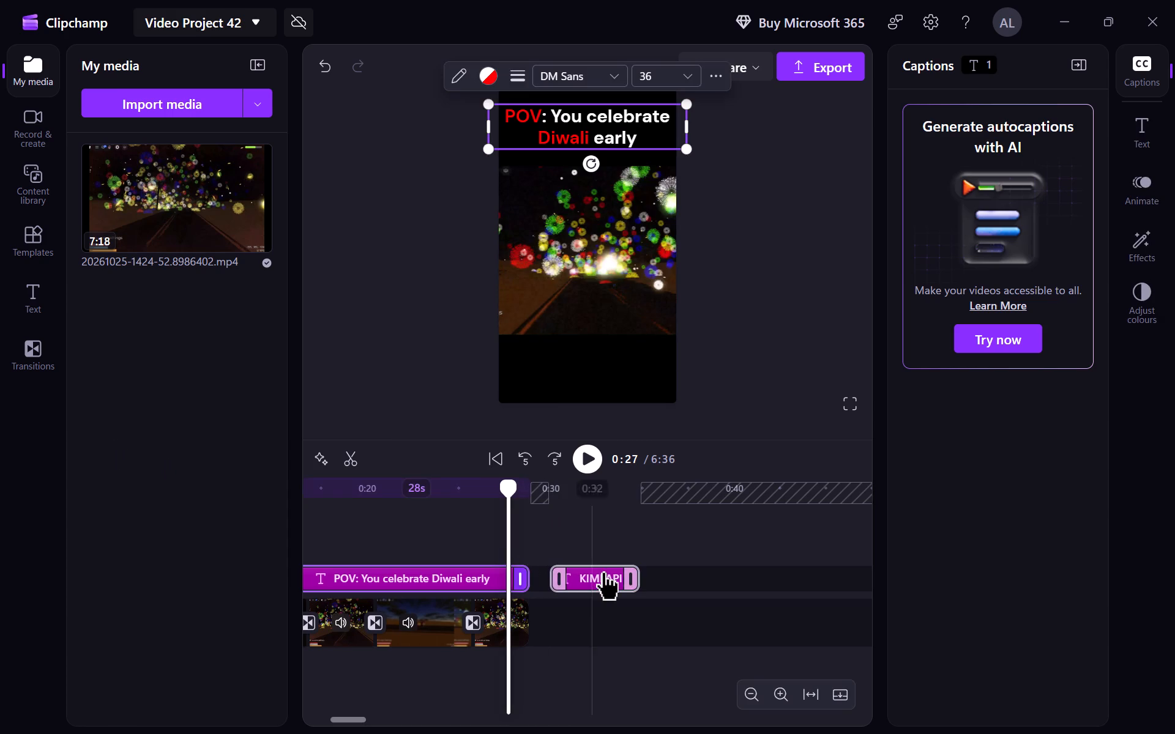
Move the KIMPAPI title earlier so it starts directly after the shortened "POV: You celebrate Diwali early" title.
{"action": "left_click_drag", "start_coordinate": [593, 574], "coordinate": [573, 574]}
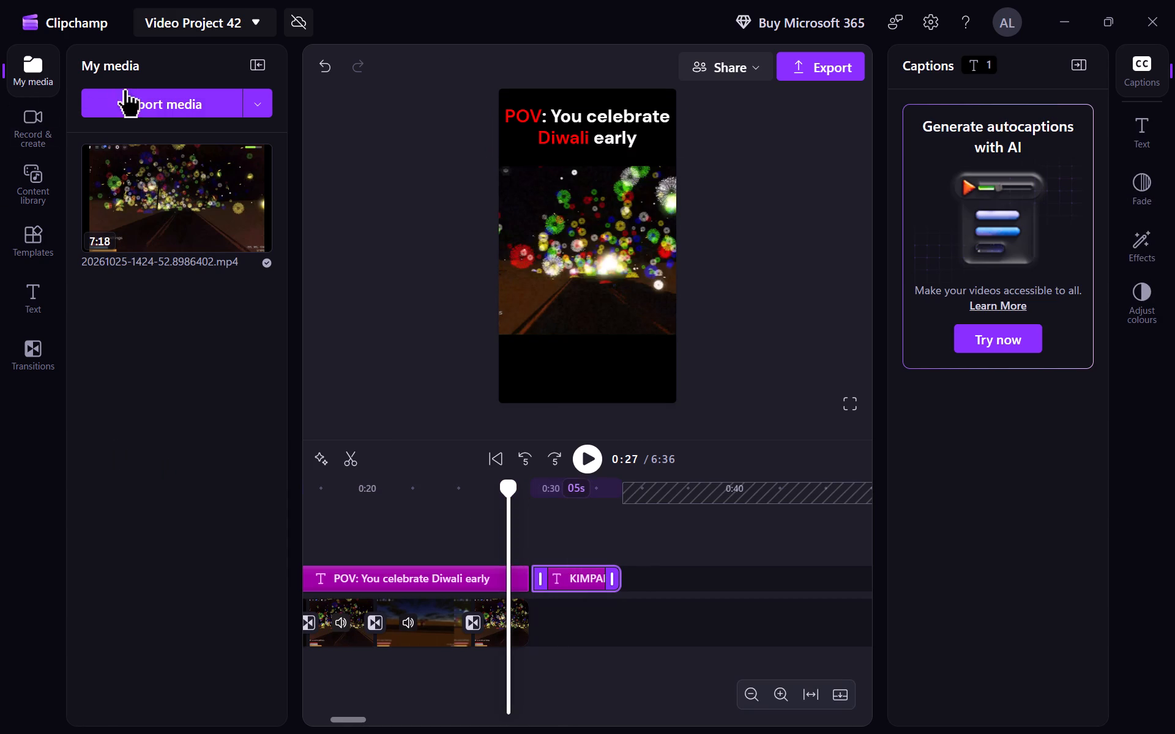
Import the pure-black-background.jpg image from the Downloads folder into the project's media.
{"action": "left_click", "coordinate": [136, 96]}
{"action": "type", "text": "pure"}
{"action": "key", "text": "space"}
{"action": "key", "text": "BackSpace"}
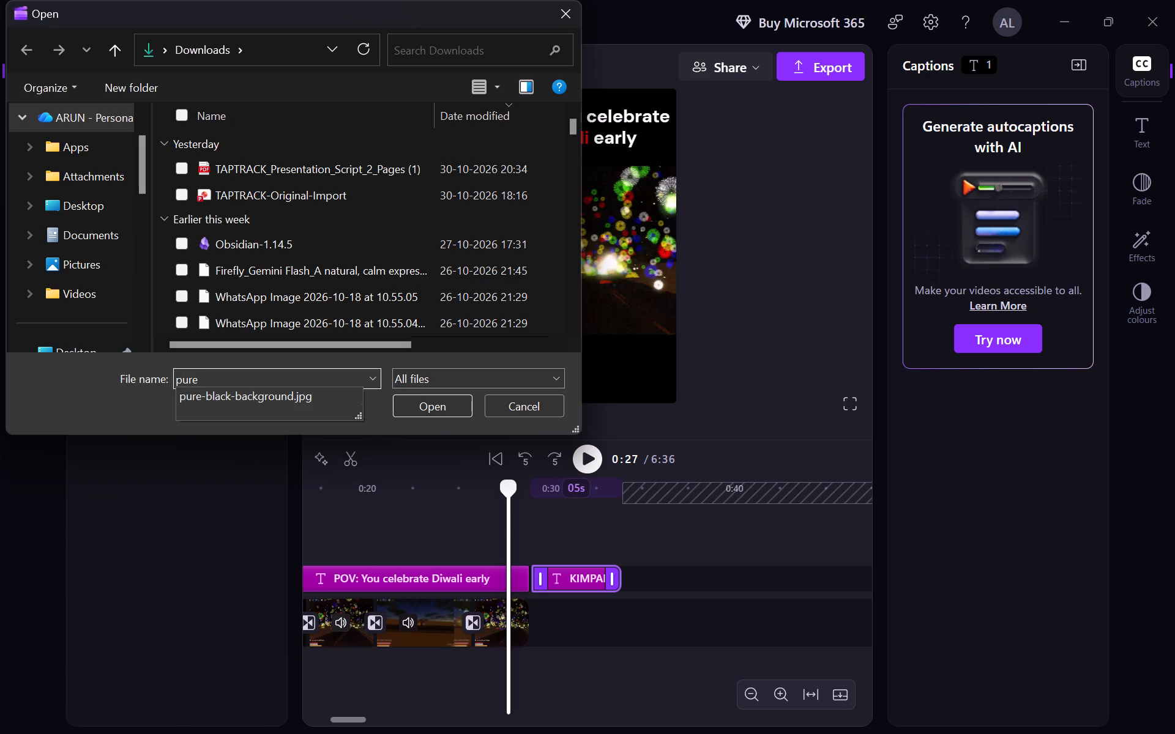
{"action": "left_click", "coordinate": [266, 395]}
{"action": "left_click", "coordinate": [415, 398]}
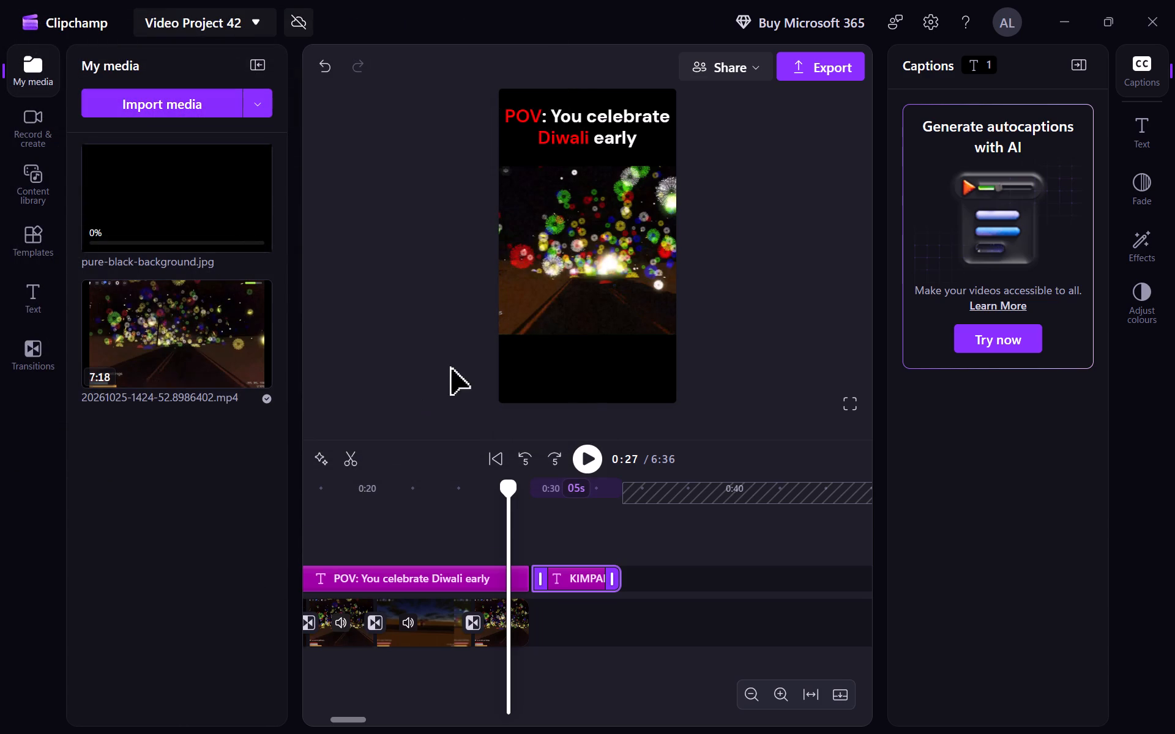
Place the pure black background image on the video track directly after the last firework clip, beneath the KIMPAPI title.
{"action": "left_click_drag", "start_coordinate": [163, 159], "coordinate": [605, 619]}
Trim the end of the KIMPAPI title to about 3 seconds so it ends together with the black background image.
{"action": "left_click", "coordinate": [524, 527]}
{"action": "left_click_drag", "start_coordinate": [612, 574], "coordinate": [592, 570]}
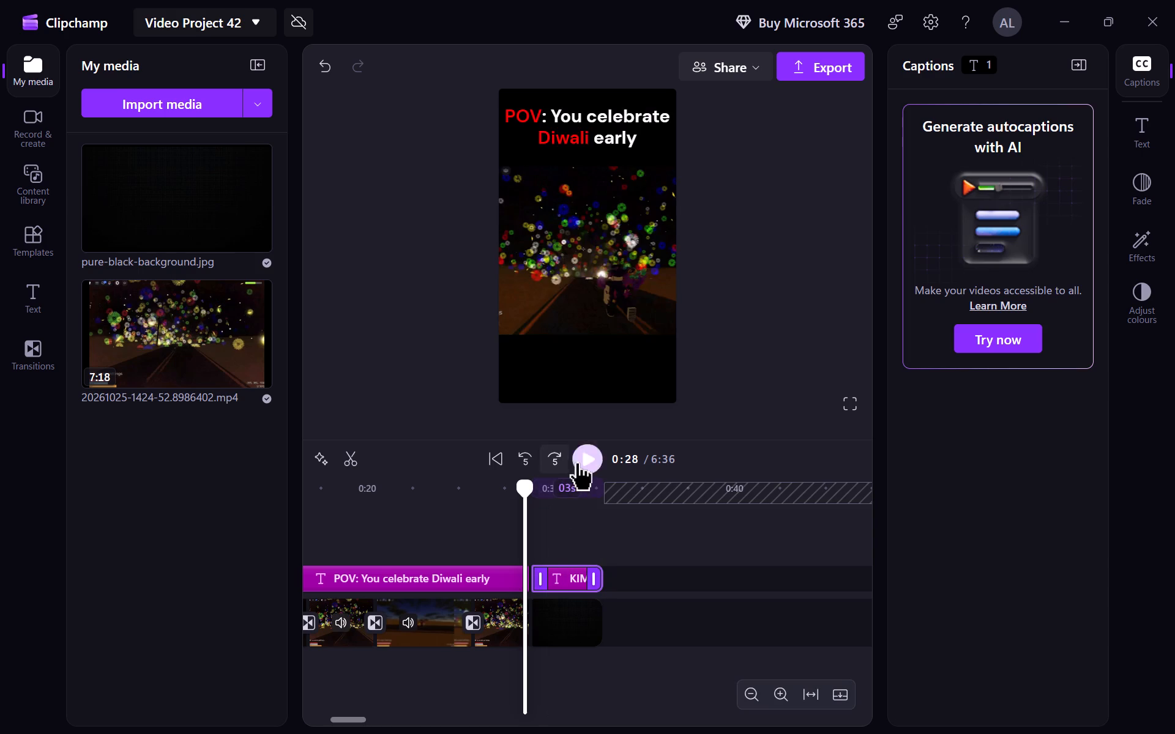
Play the end of the video from about 0:26 to review how the last firework clip leads into the KIMPAPI ending.
{"action": "left_click", "coordinate": [580, 461]}
{"action": "left_click", "coordinate": [485, 508]}
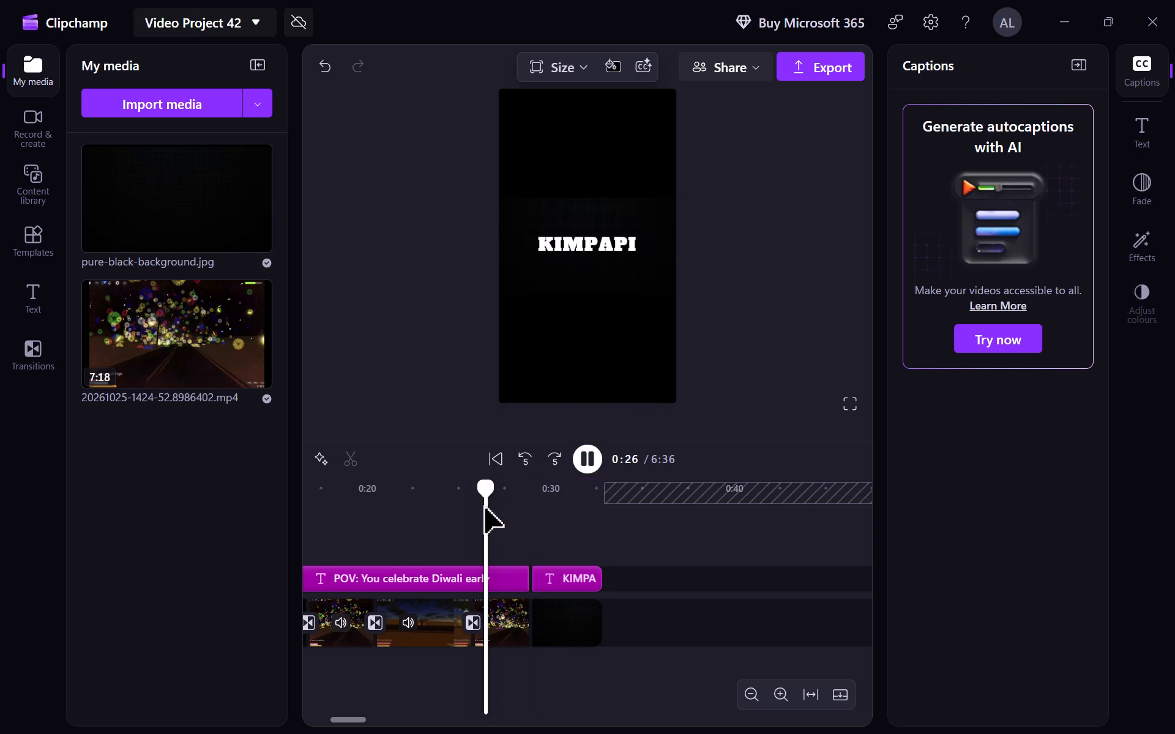
{"action": "left_click", "coordinate": [580, 456]}
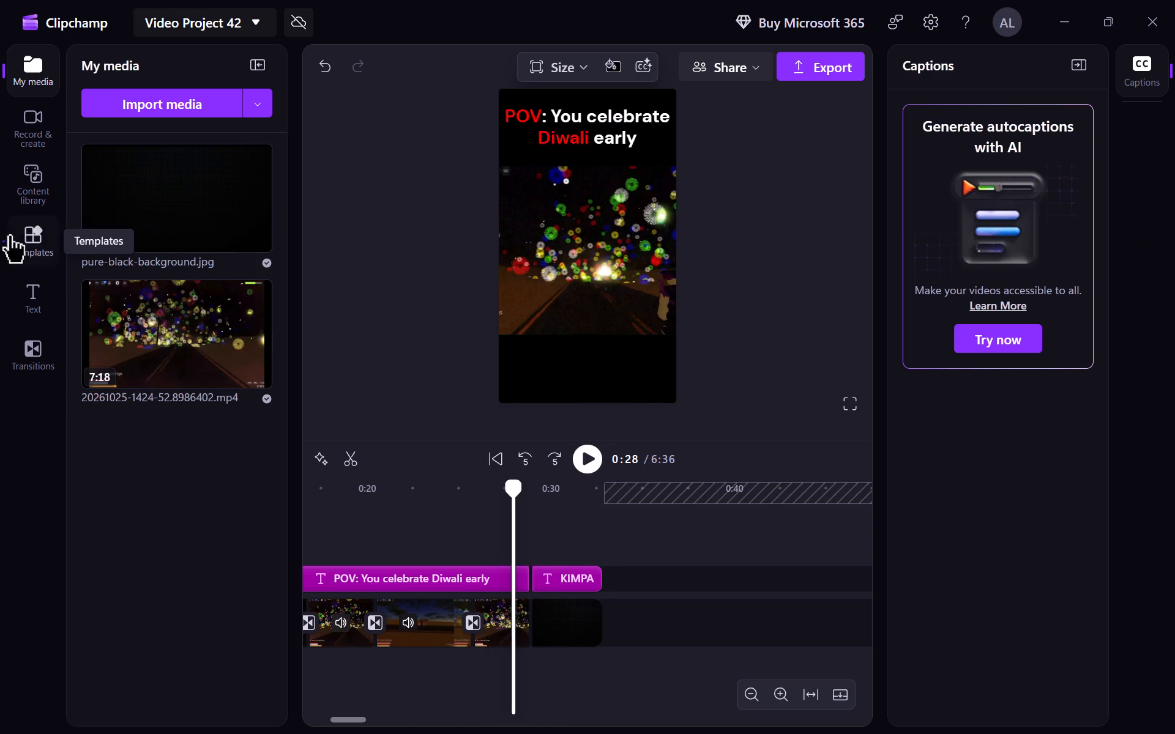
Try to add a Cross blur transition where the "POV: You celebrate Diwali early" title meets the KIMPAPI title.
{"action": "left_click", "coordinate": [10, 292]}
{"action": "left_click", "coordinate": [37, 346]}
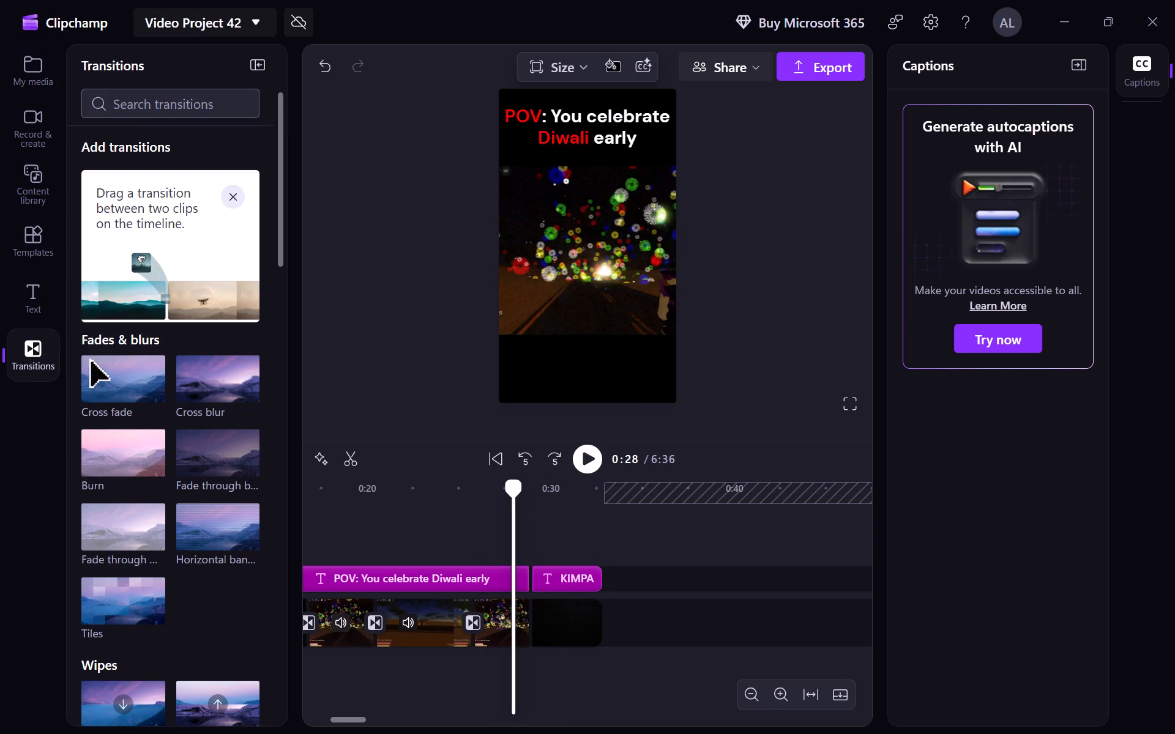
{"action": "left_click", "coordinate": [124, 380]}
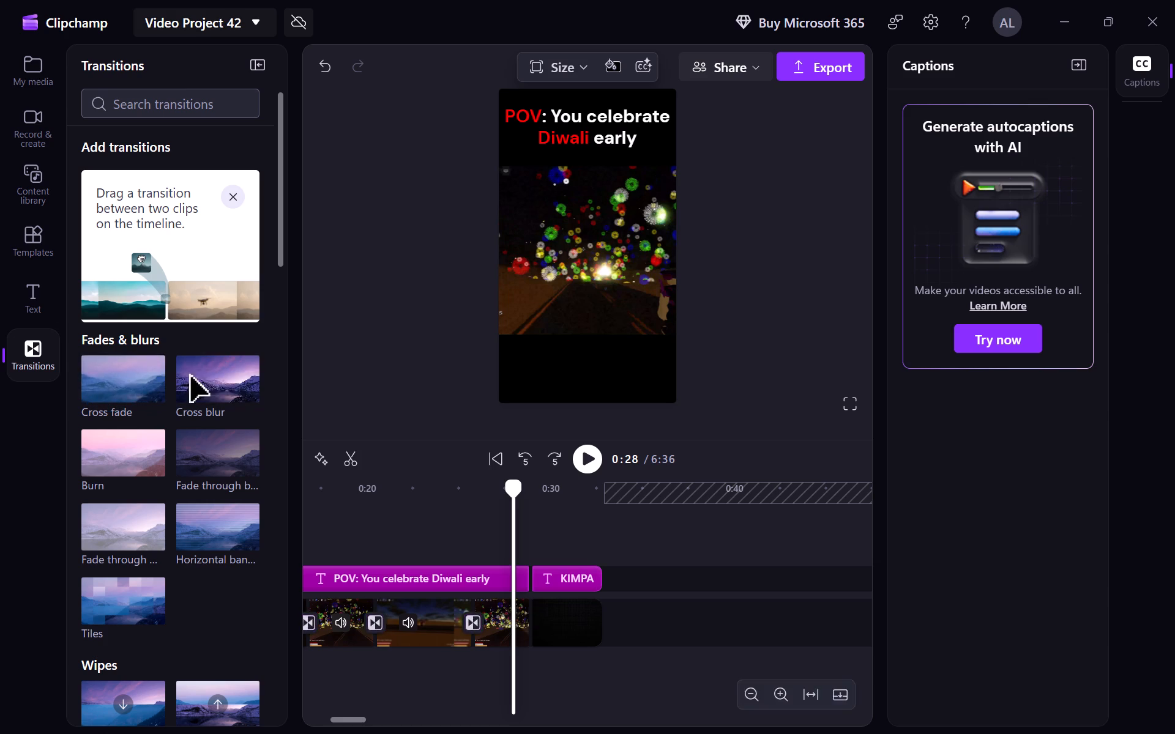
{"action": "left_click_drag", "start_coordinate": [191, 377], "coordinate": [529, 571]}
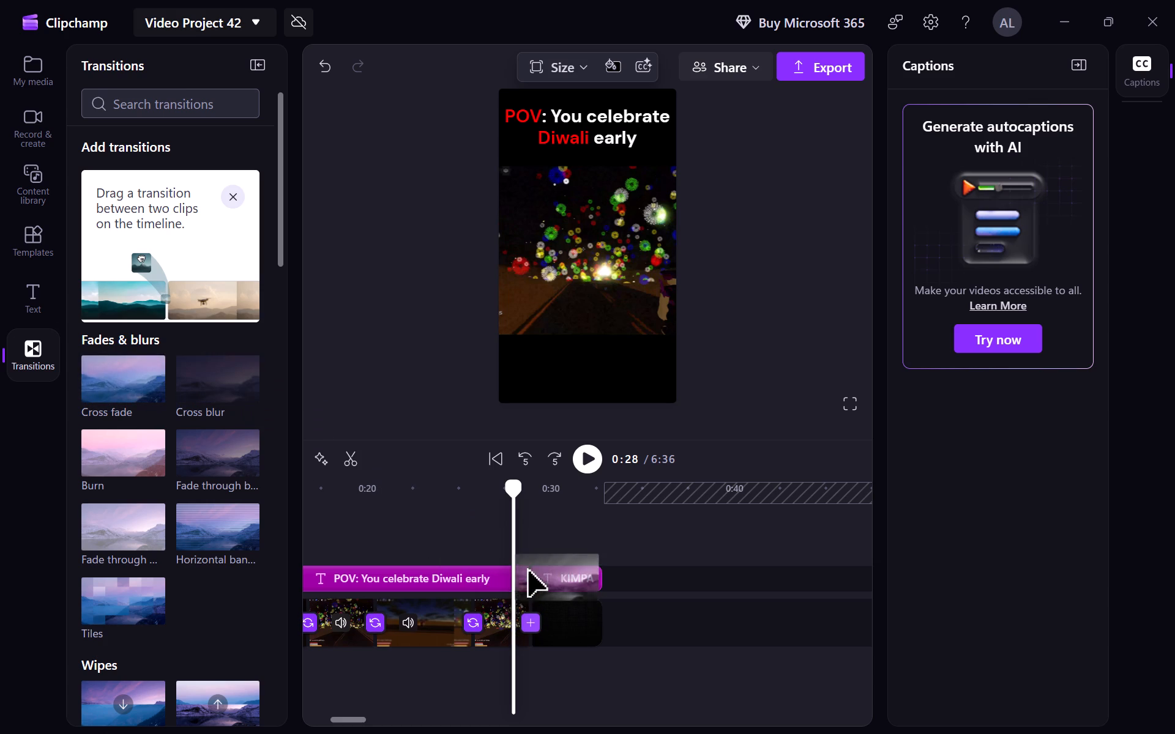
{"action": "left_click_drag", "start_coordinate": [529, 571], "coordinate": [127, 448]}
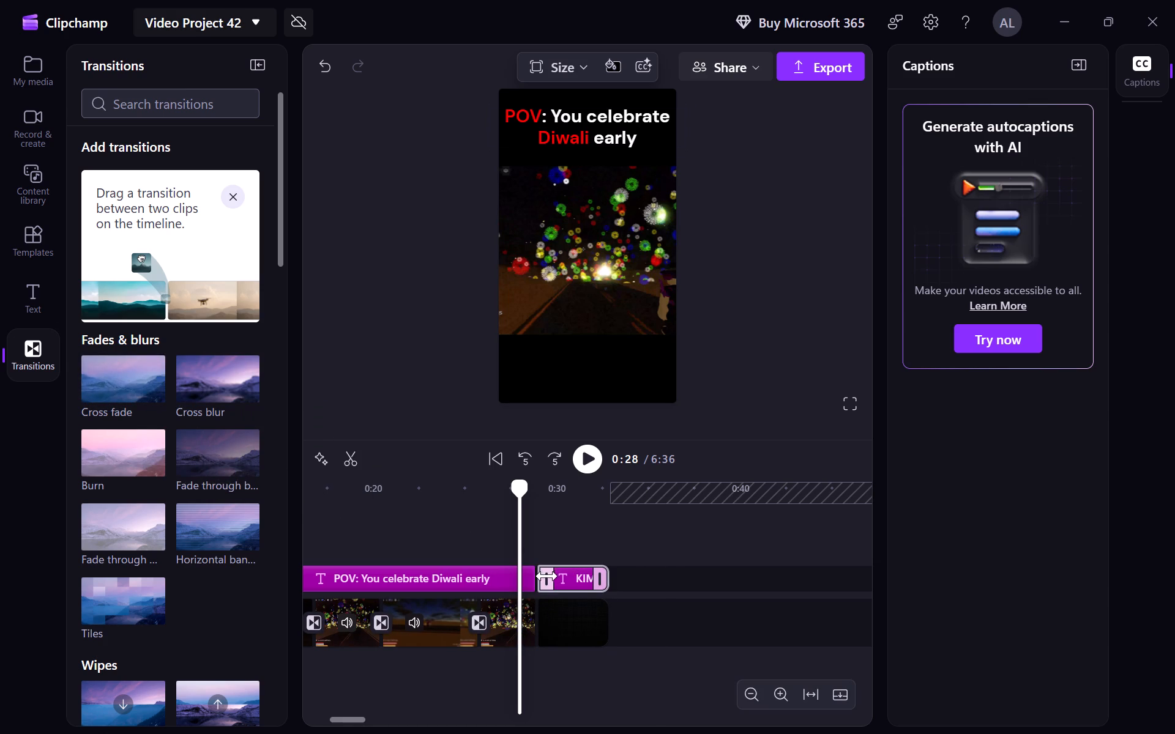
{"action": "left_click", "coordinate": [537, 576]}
Replay the video from about 0:27 to review the cut from the last firework clip to the KIMPAPI title.
{"action": "left_click", "coordinate": [508, 533]}
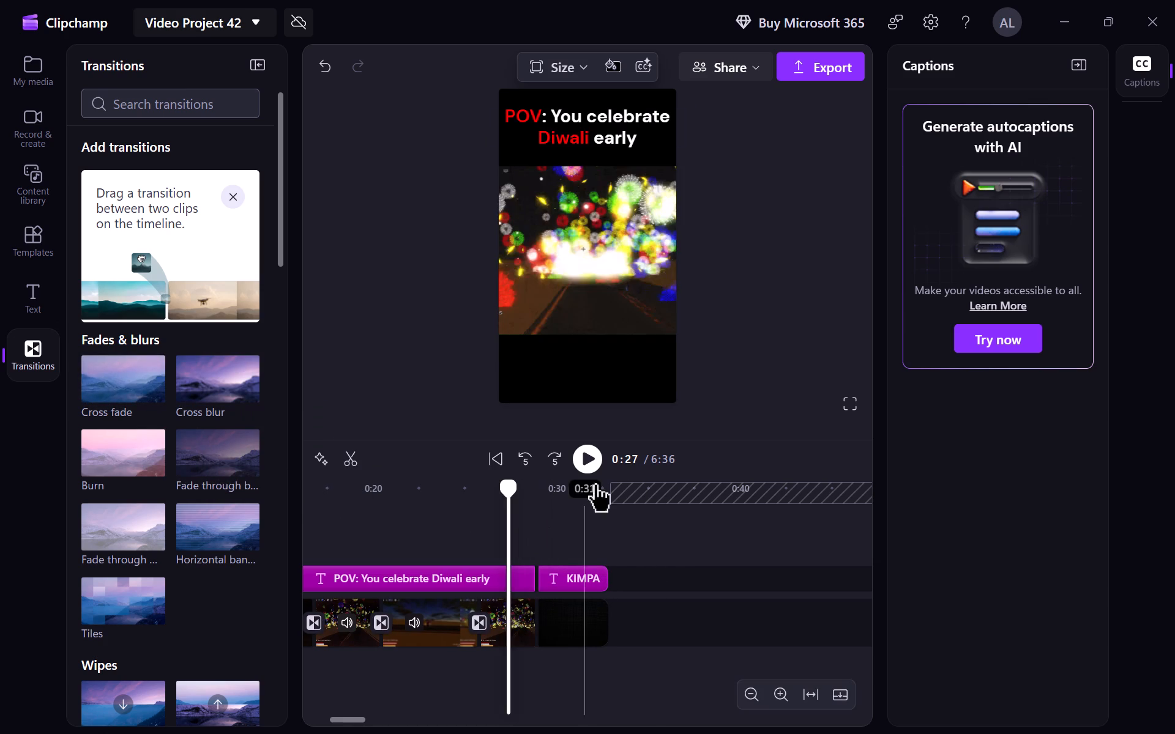
{"action": "left_click", "coordinate": [586, 461]}
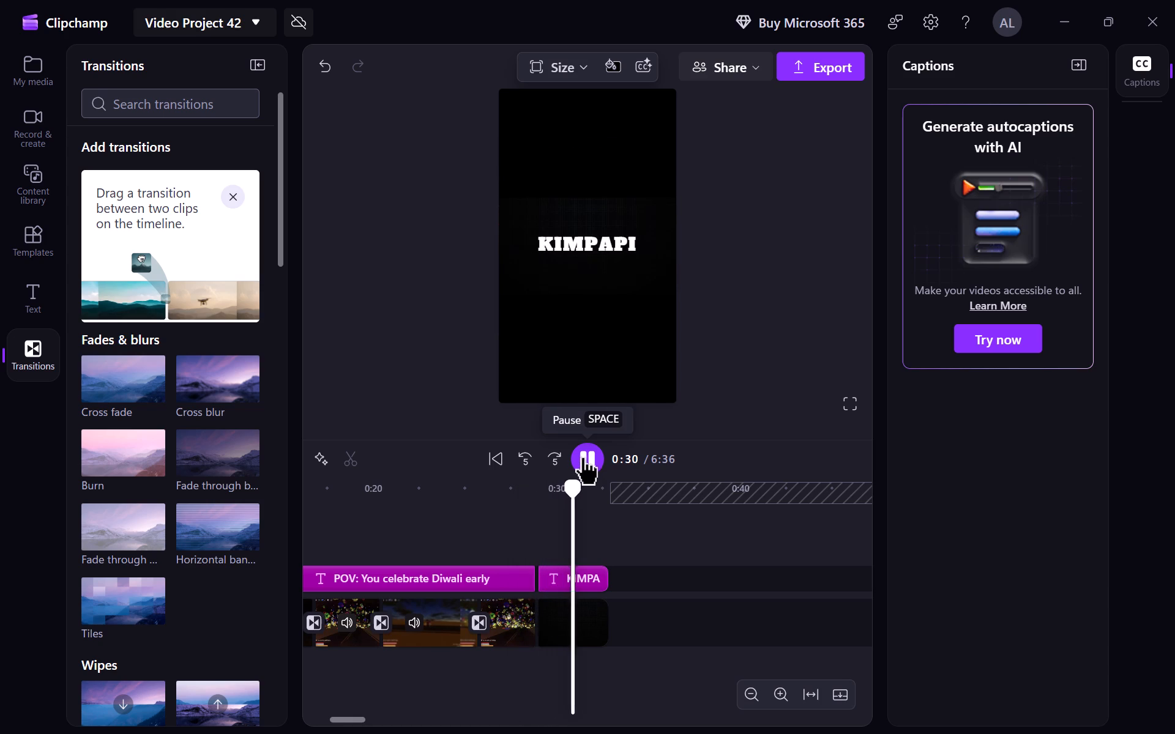
{"action": "left_click", "coordinate": [502, 513]}
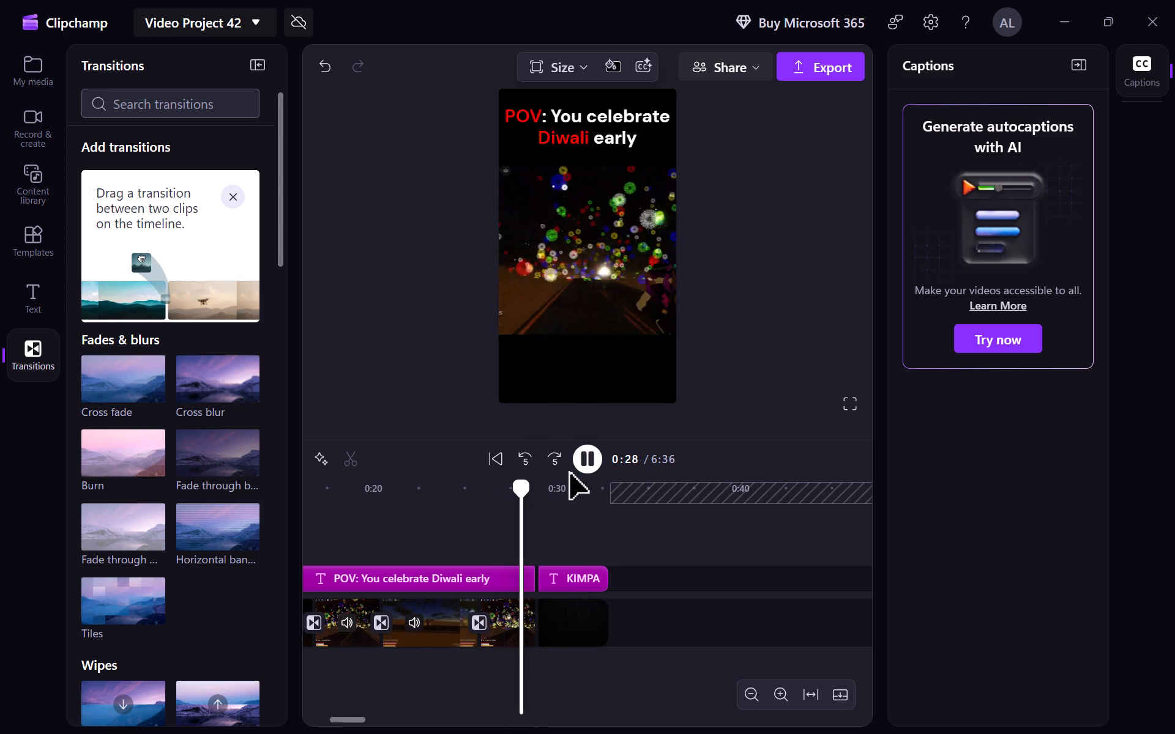
{"action": "left_click", "coordinate": [576, 454]}
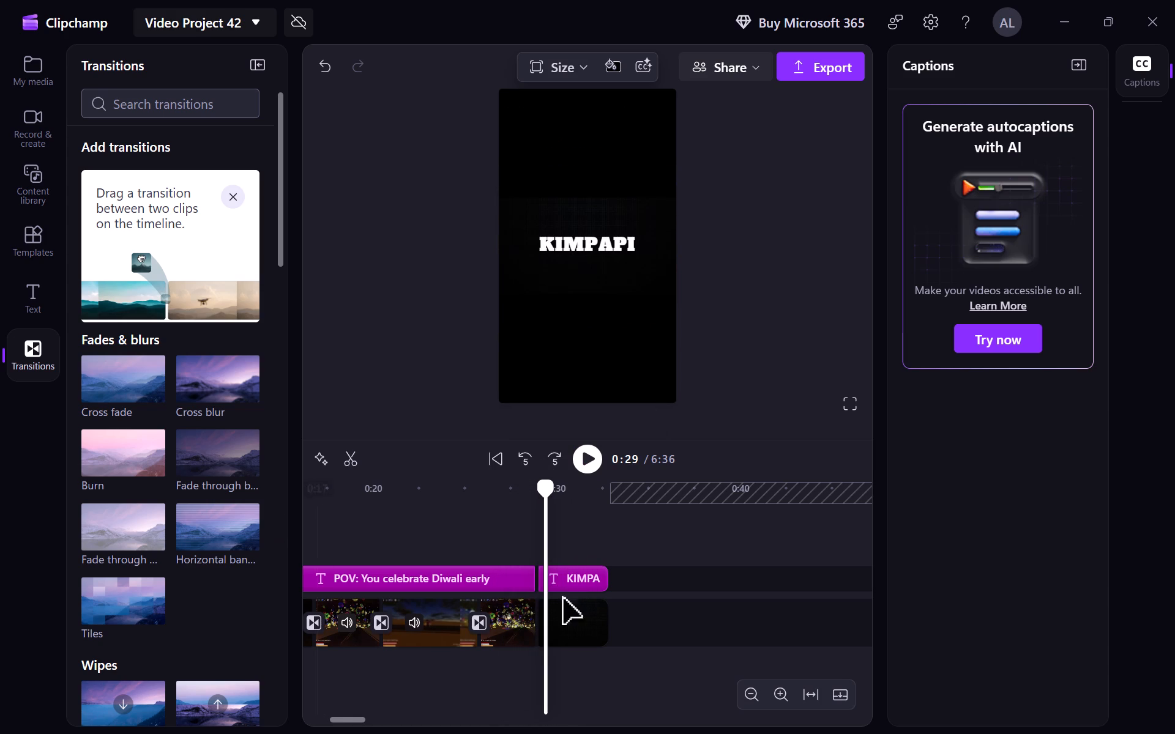
{"action": "left_click", "coordinate": [583, 533]}
{"action": "left_click", "coordinate": [608, 539]}
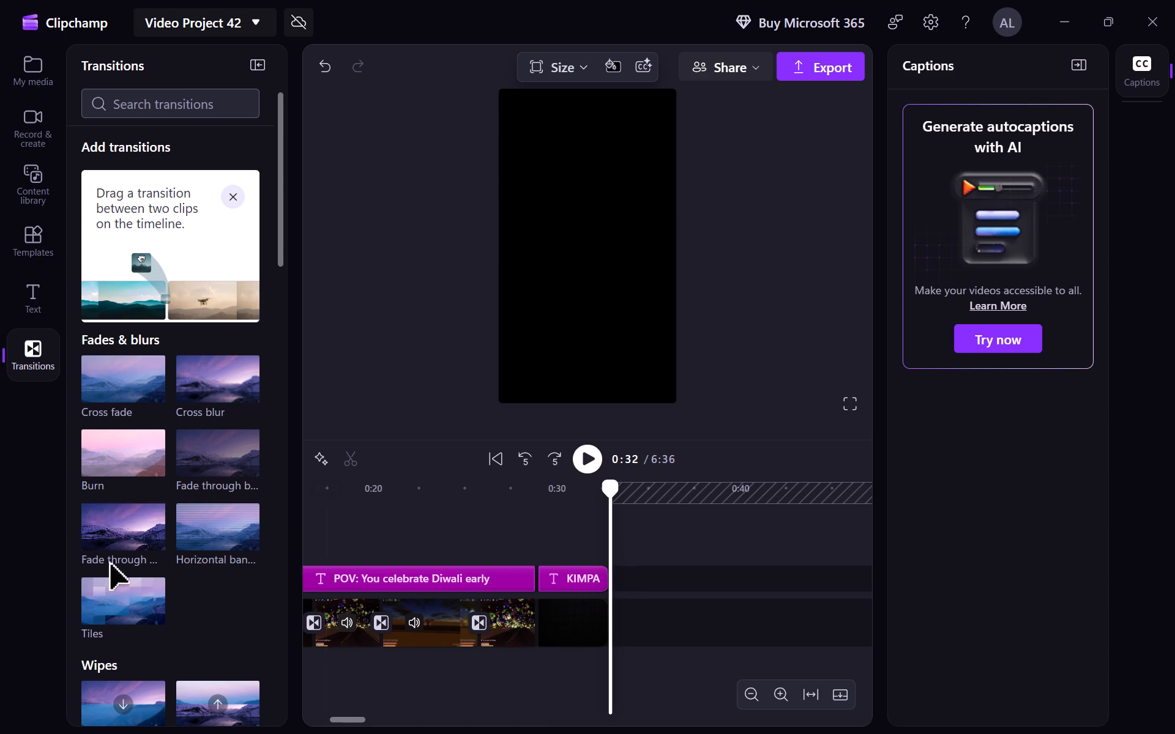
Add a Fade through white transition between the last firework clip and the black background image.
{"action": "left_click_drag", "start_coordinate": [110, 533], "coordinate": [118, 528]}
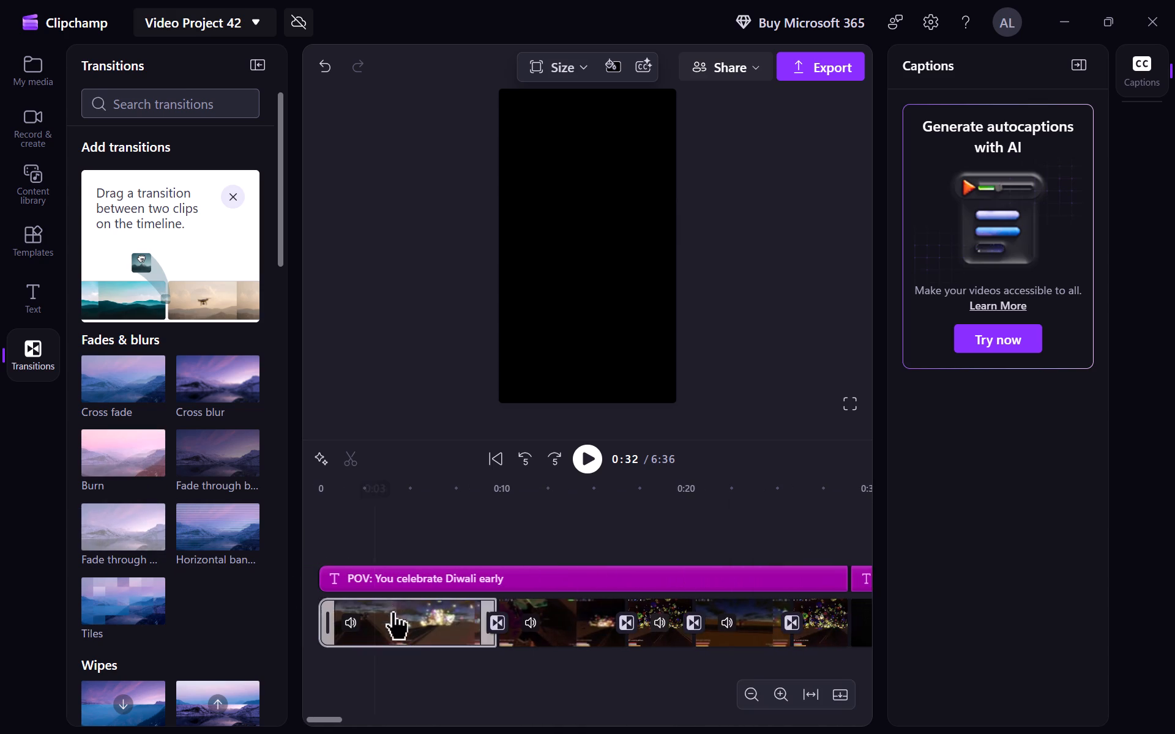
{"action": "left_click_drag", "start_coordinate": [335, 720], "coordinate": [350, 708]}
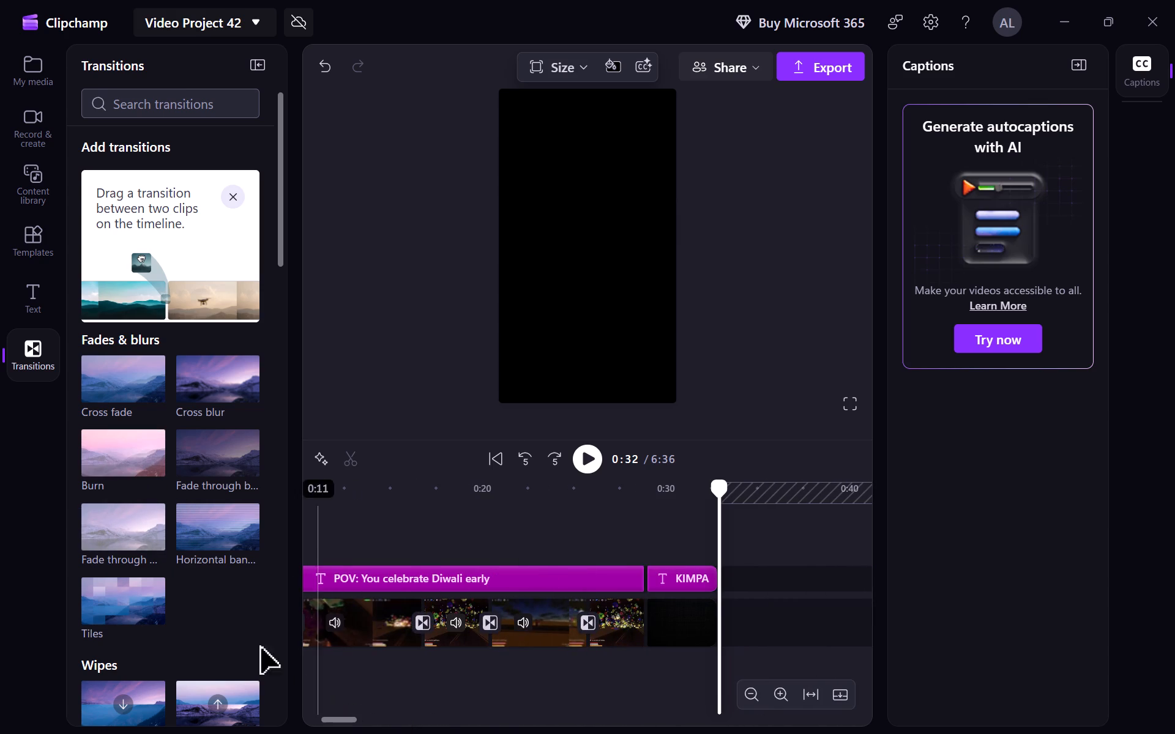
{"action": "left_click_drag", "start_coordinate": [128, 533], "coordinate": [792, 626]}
Play the end of the video to review the Fade through white transition into the KIMPAPI title.
{"action": "left_click", "coordinate": [761, 563]}
{"action": "left_click", "coordinate": [772, 541]}
{"action": "left_click", "coordinate": [587, 464]}
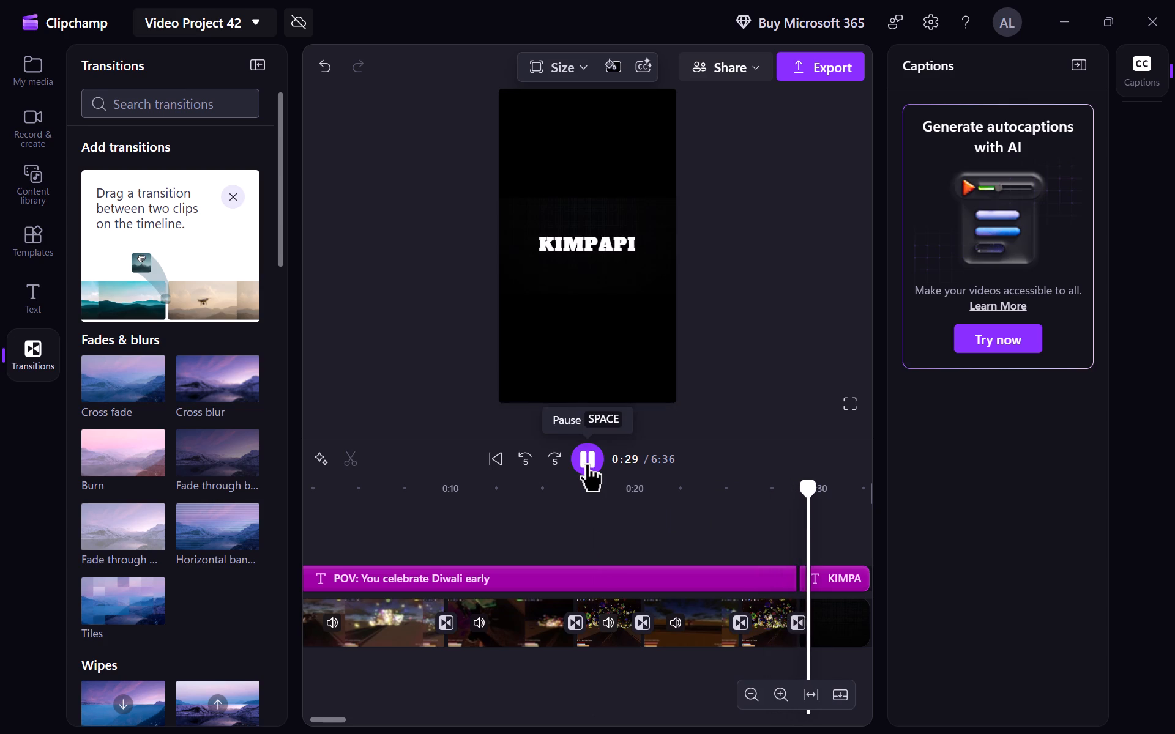
{"action": "left_click", "coordinate": [595, 464]}
Replace the transition between the last firework clip and the black background image with a Cross fade.
{"action": "left_click_drag", "start_coordinate": [102, 396], "coordinate": [737, 612]}
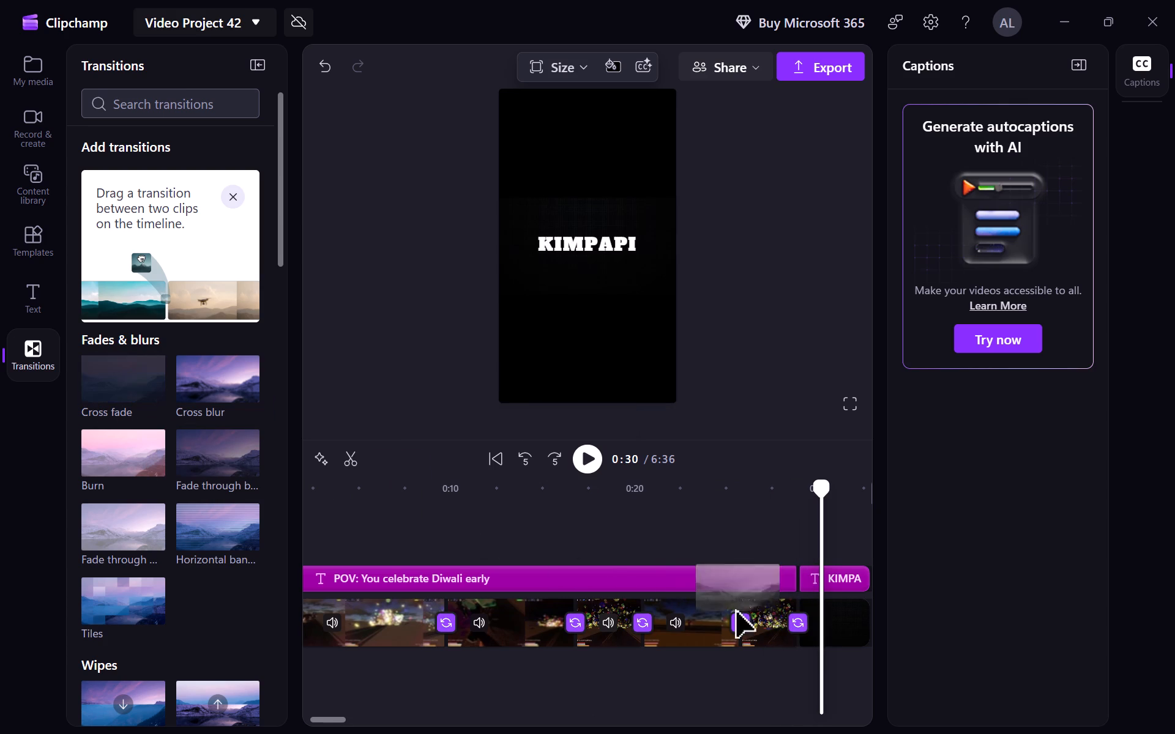
{"action": "left_click_drag", "start_coordinate": [737, 612], "coordinate": [797, 618]}
Play the video from about 0:27 to review the Cross fade into the KIMPAPI ending.
{"action": "left_click", "coordinate": [774, 553]}
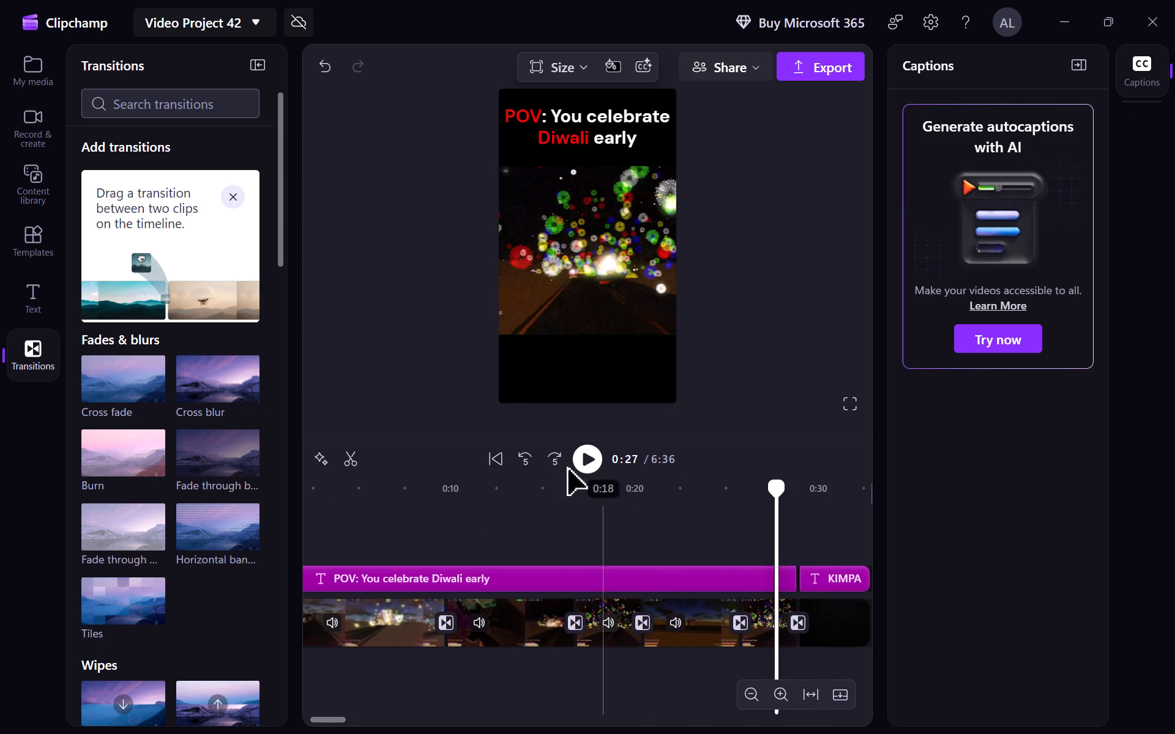
{"action": "left_click", "coordinate": [592, 466]}
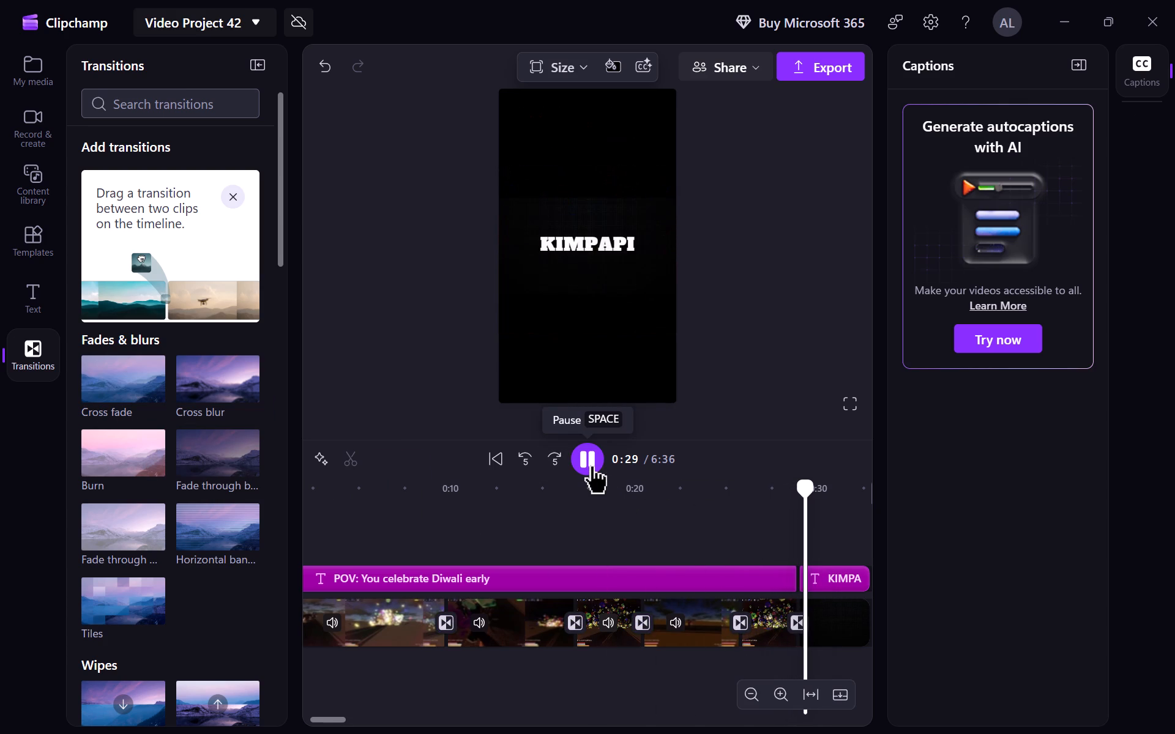
{"action": "left_click", "coordinate": [580, 461]}
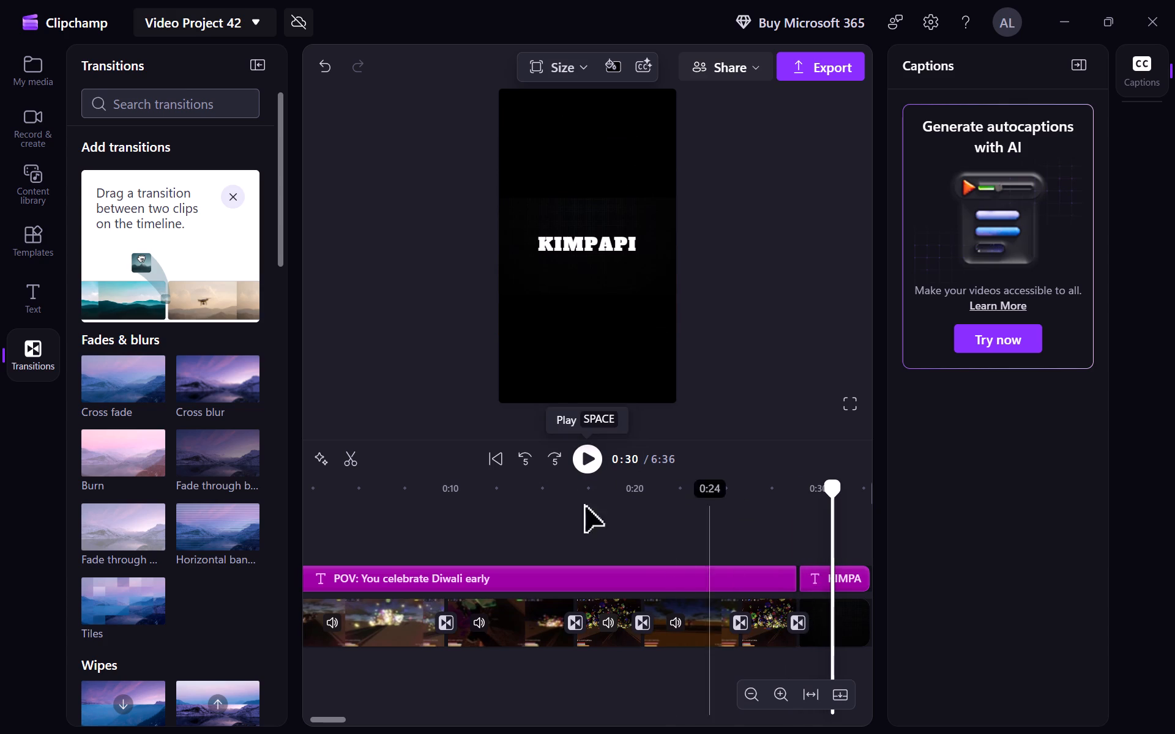
Set the duration of the Cross fade before the black background image to 0.6 seconds.
{"action": "left_click", "coordinate": [797, 629]}
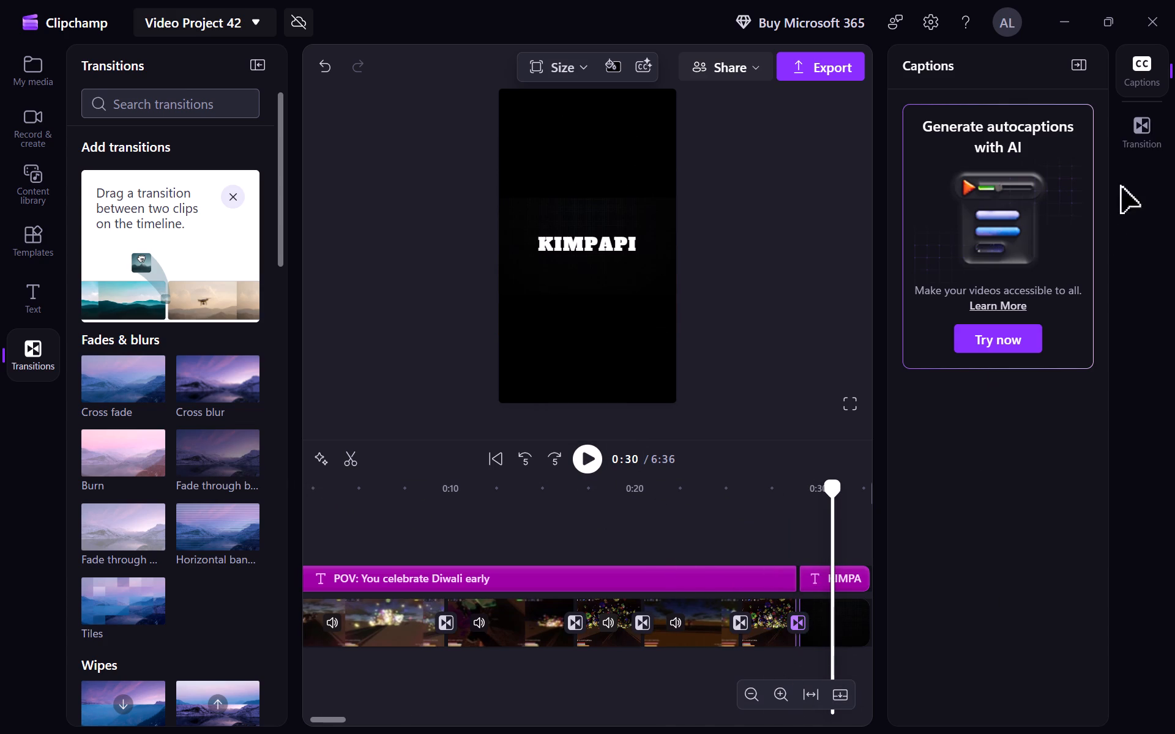
{"action": "left_click", "coordinate": [1152, 125]}
{"action": "left_click", "coordinate": [922, 243]}
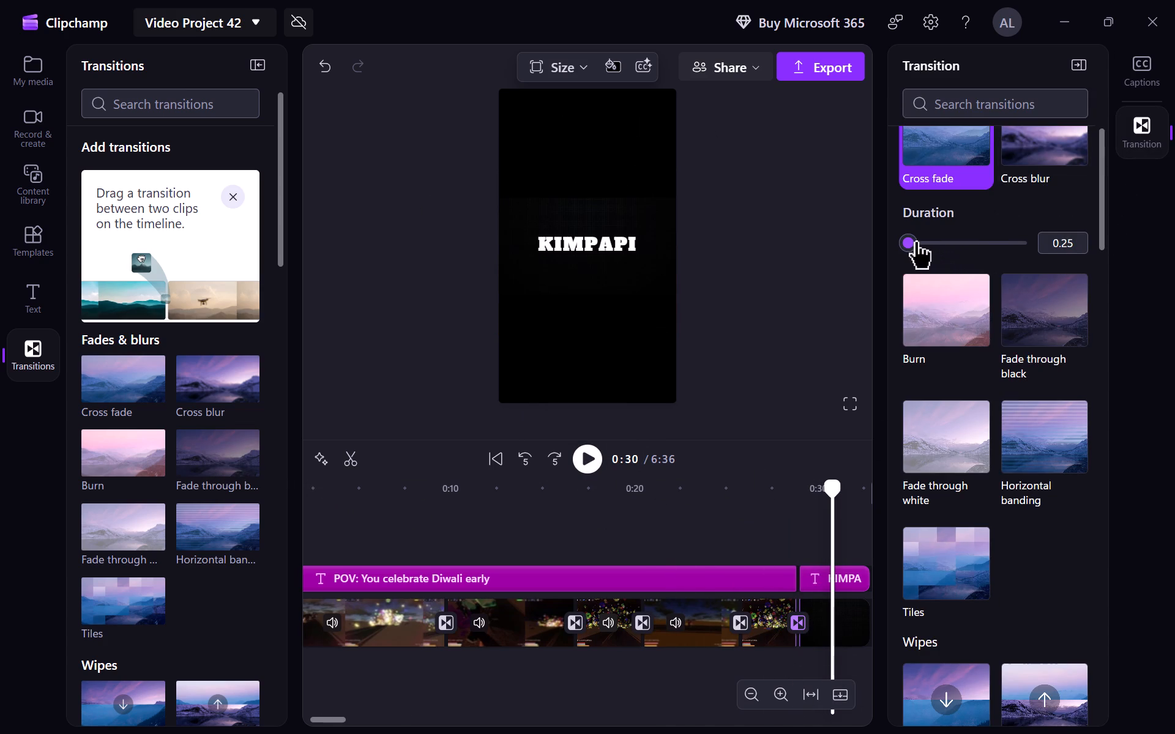
{"action": "left_click", "coordinate": [917, 242]}
{"action": "left_click", "coordinate": [923, 241]}
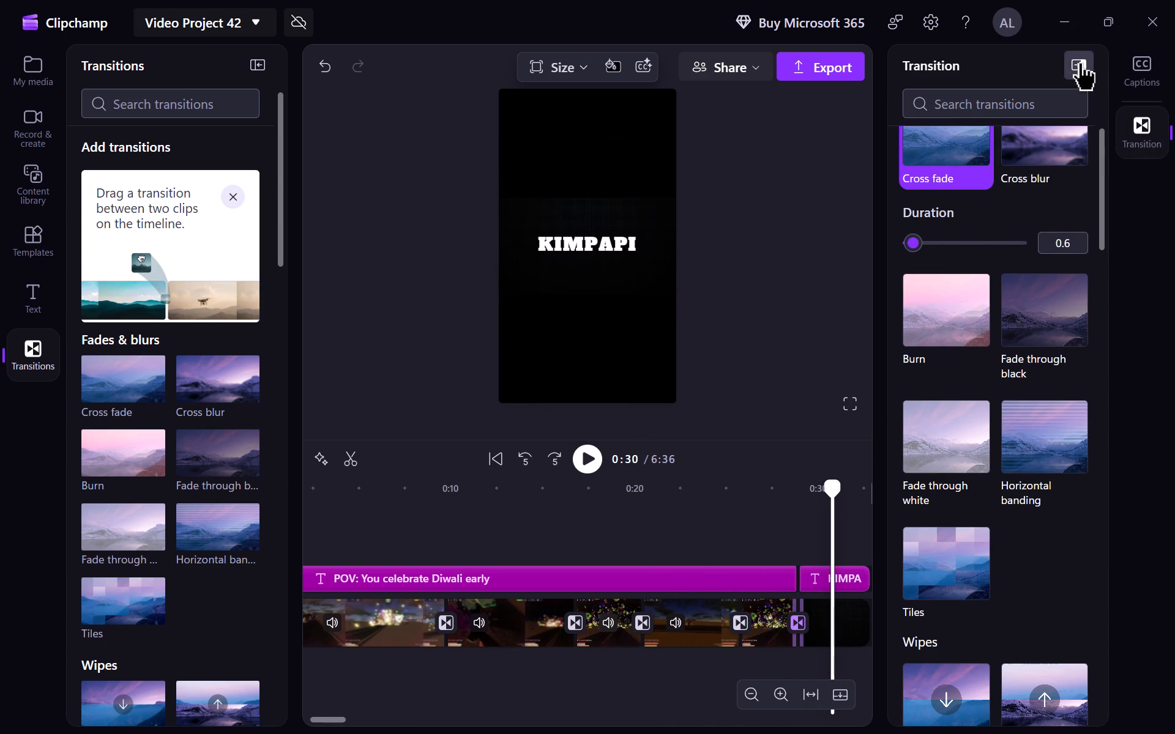
{"action": "left_click", "coordinate": [1080, 63]}
Play the last seconds of the video repeatedly to review the lengthened Cross fade into the KIMPAPI title.
{"action": "left_click", "coordinate": [771, 531]}
{"action": "left_click", "coordinate": [715, 457]}
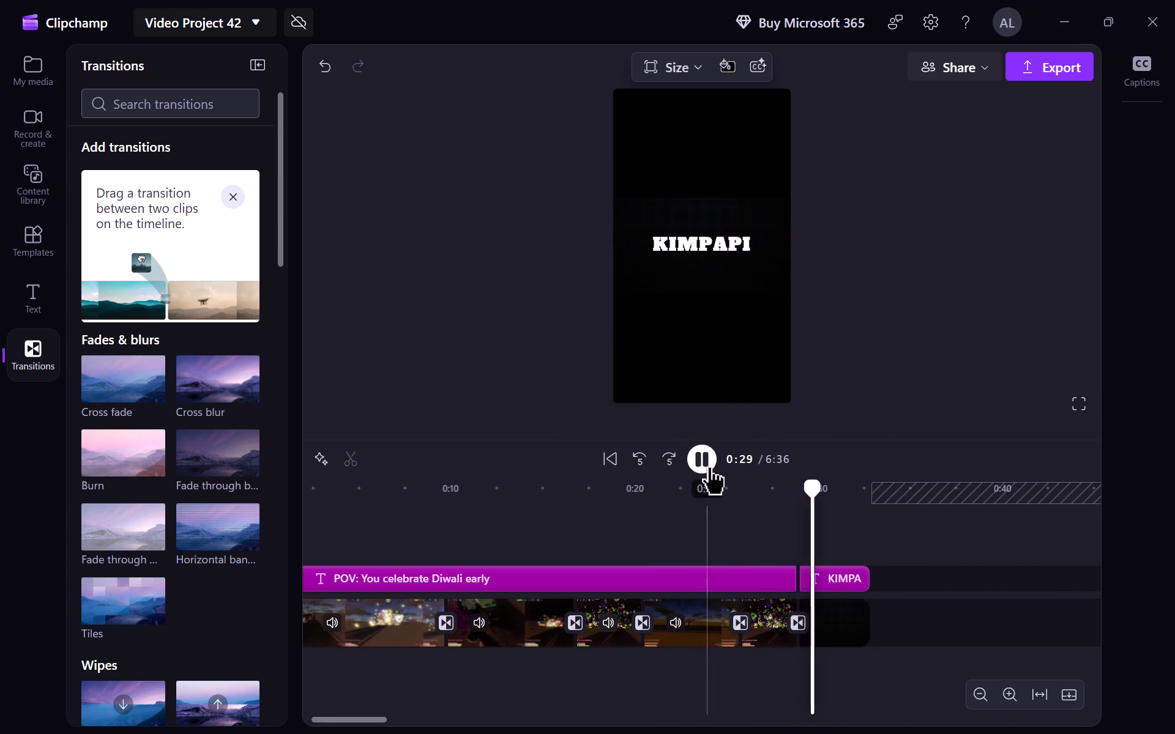
{"action": "left_click", "coordinate": [696, 517]}
{"action": "left_click", "coordinate": [707, 442]}
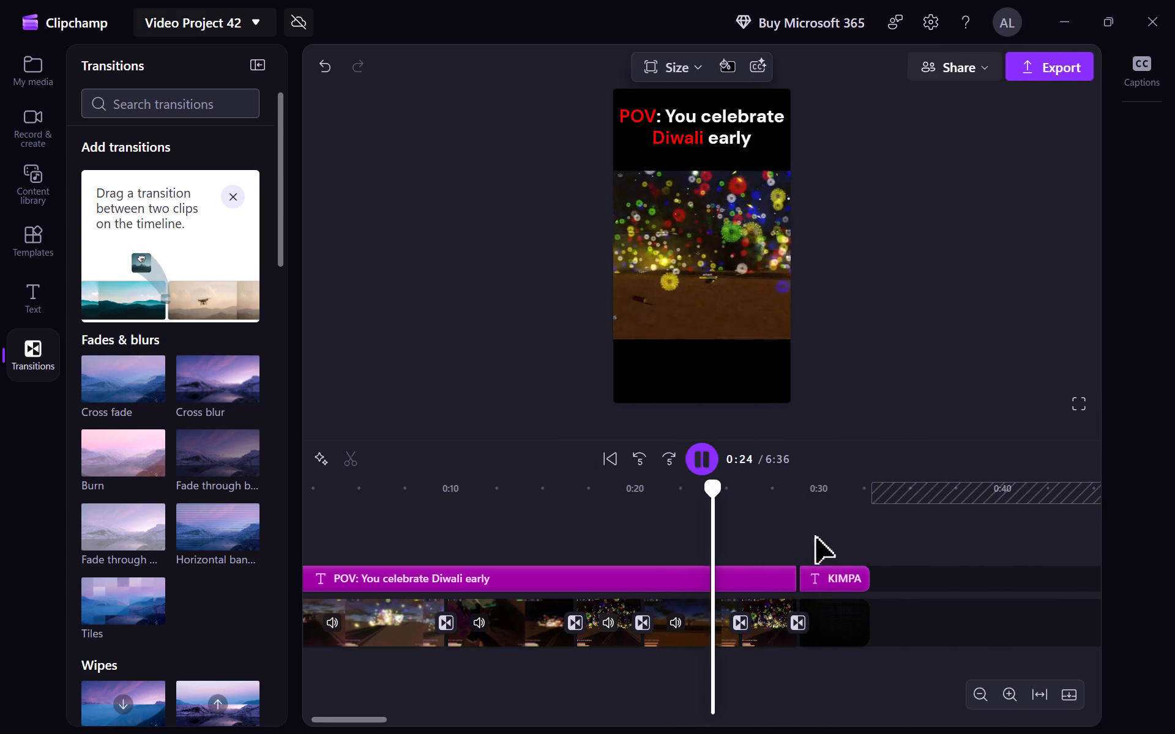
{"action": "left_click", "coordinate": [793, 528]}
{"action": "left_click", "coordinate": [717, 458]}
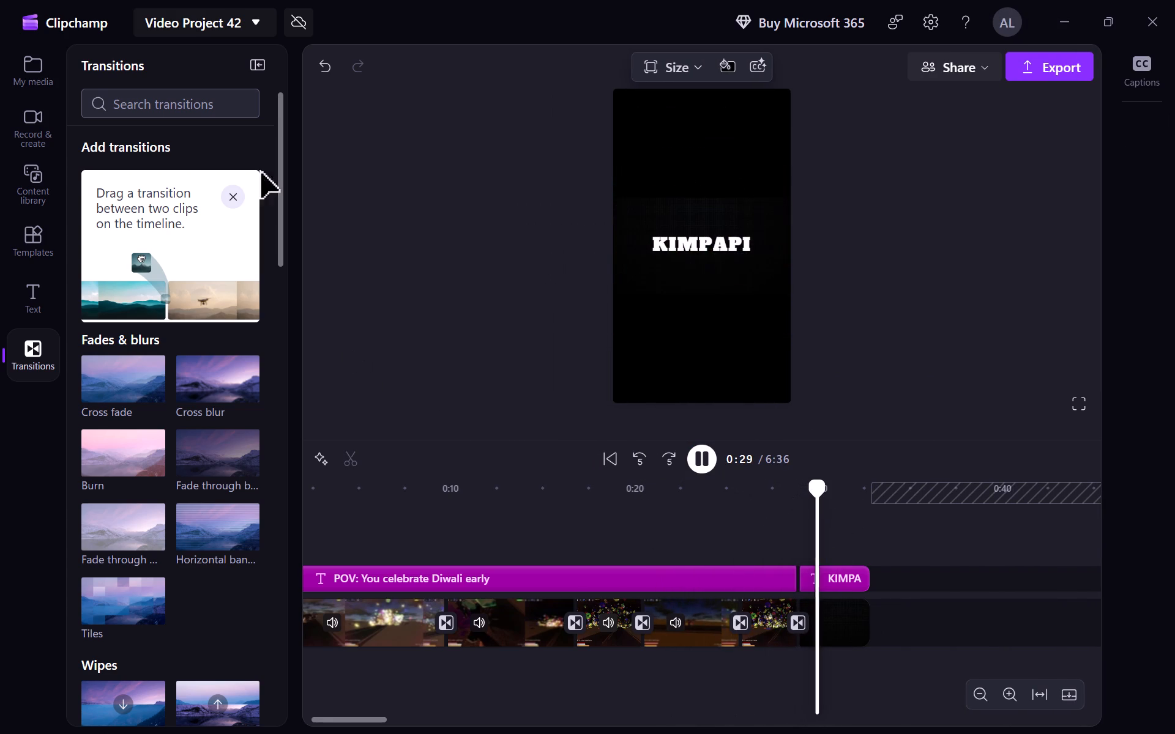
{"action": "left_click", "coordinate": [263, 70]}
{"action": "left_click", "coordinate": [579, 461]}
Add a short fade-in to the KIMPAPI title.
{"action": "left_click", "coordinate": [592, 570]}
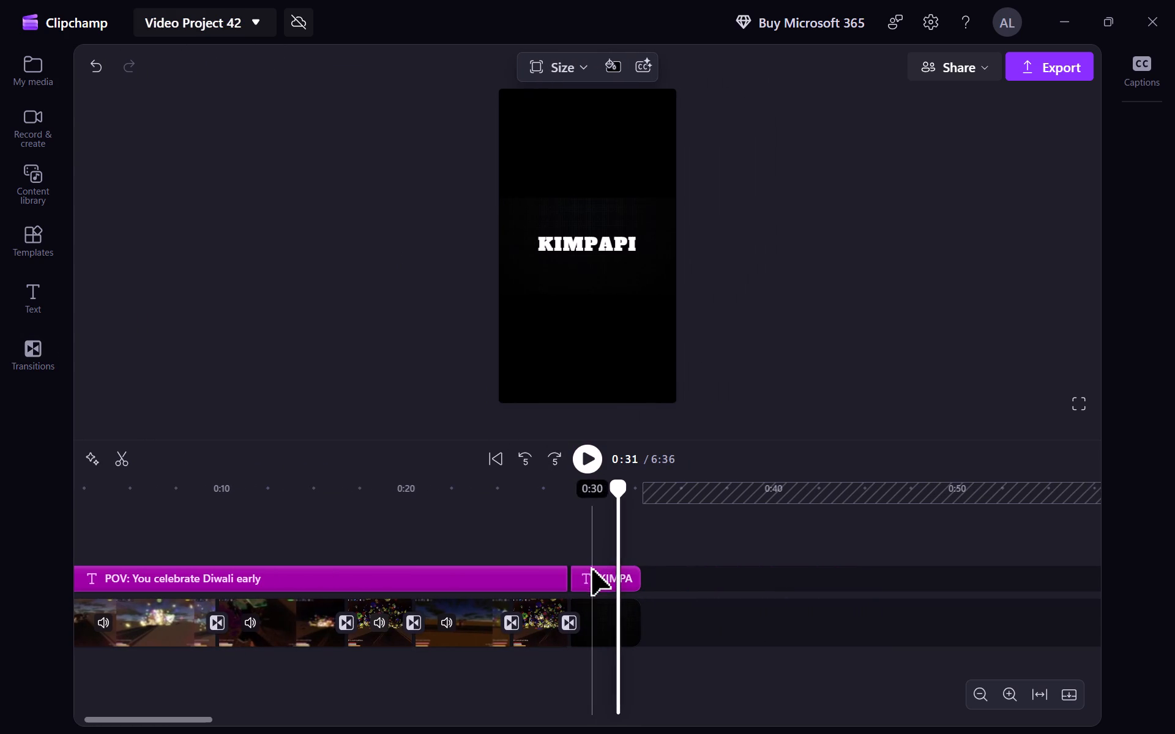
{"action": "left_click", "coordinate": [606, 577]}
{"action": "left_click", "coordinate": [1138, 310]}
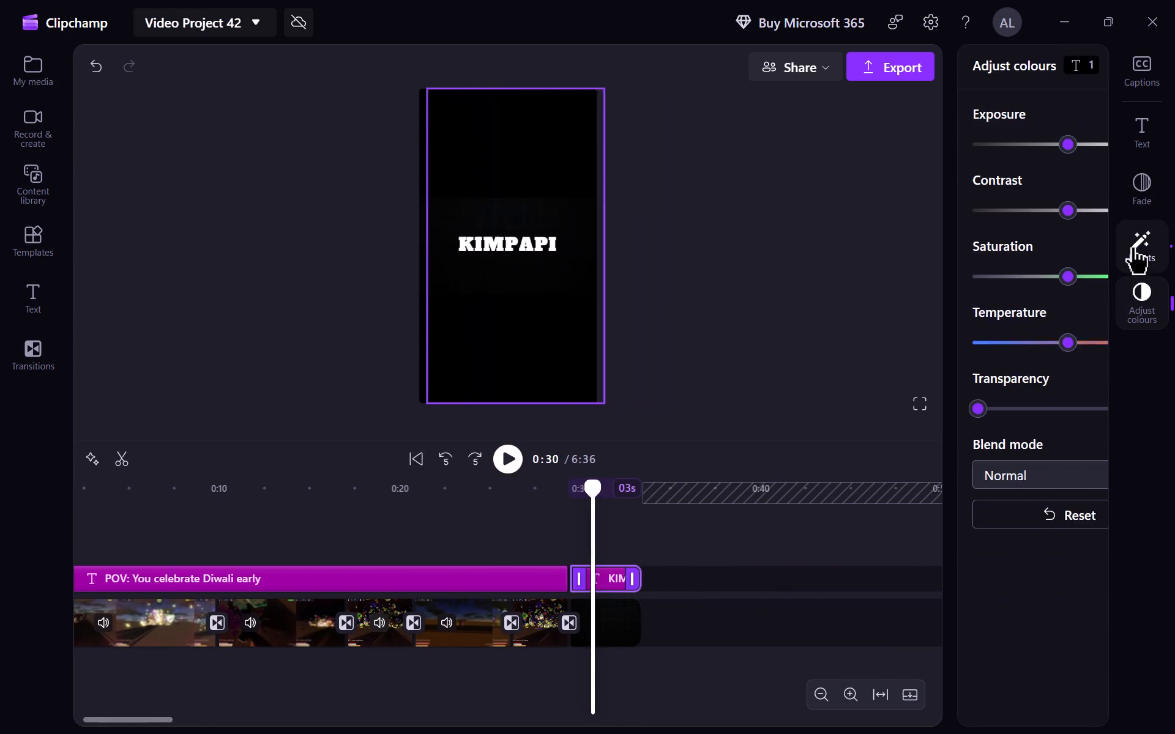
{"action": "left_click", "coordinate": [1140, 247]}
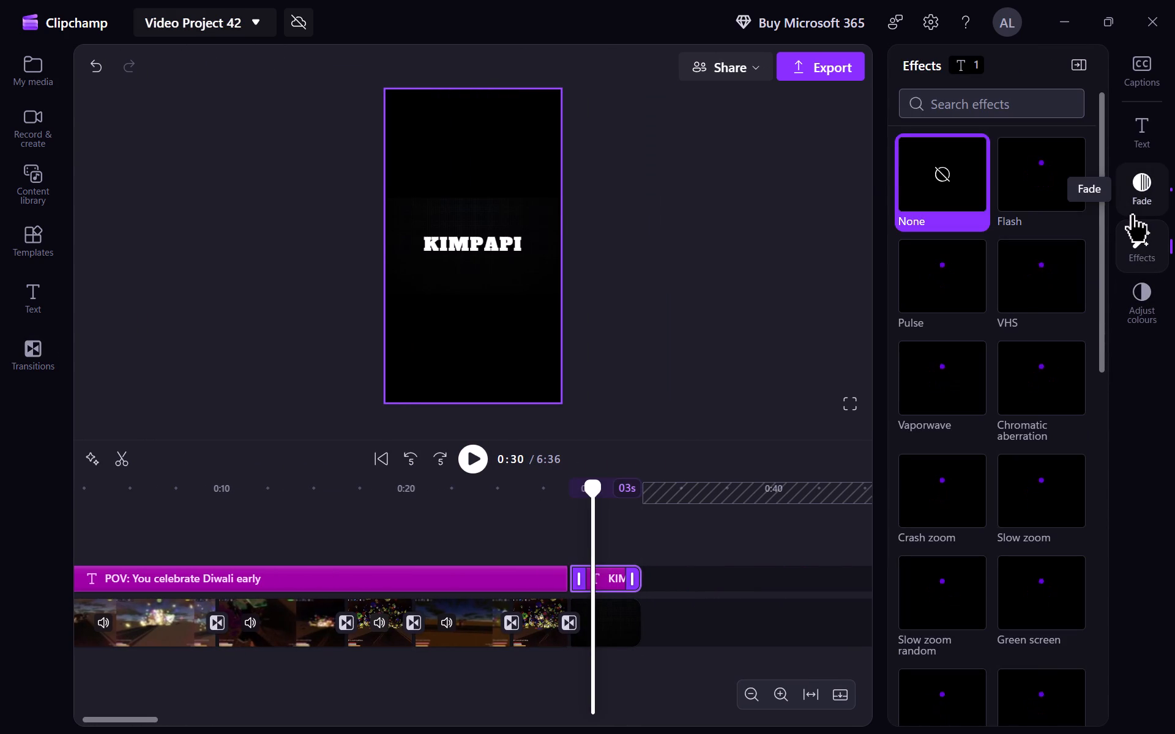
{"action": "left_click", "coordinate": [1137, 202]}
{"action": "left_click", "coordinate": [1138, 135]}
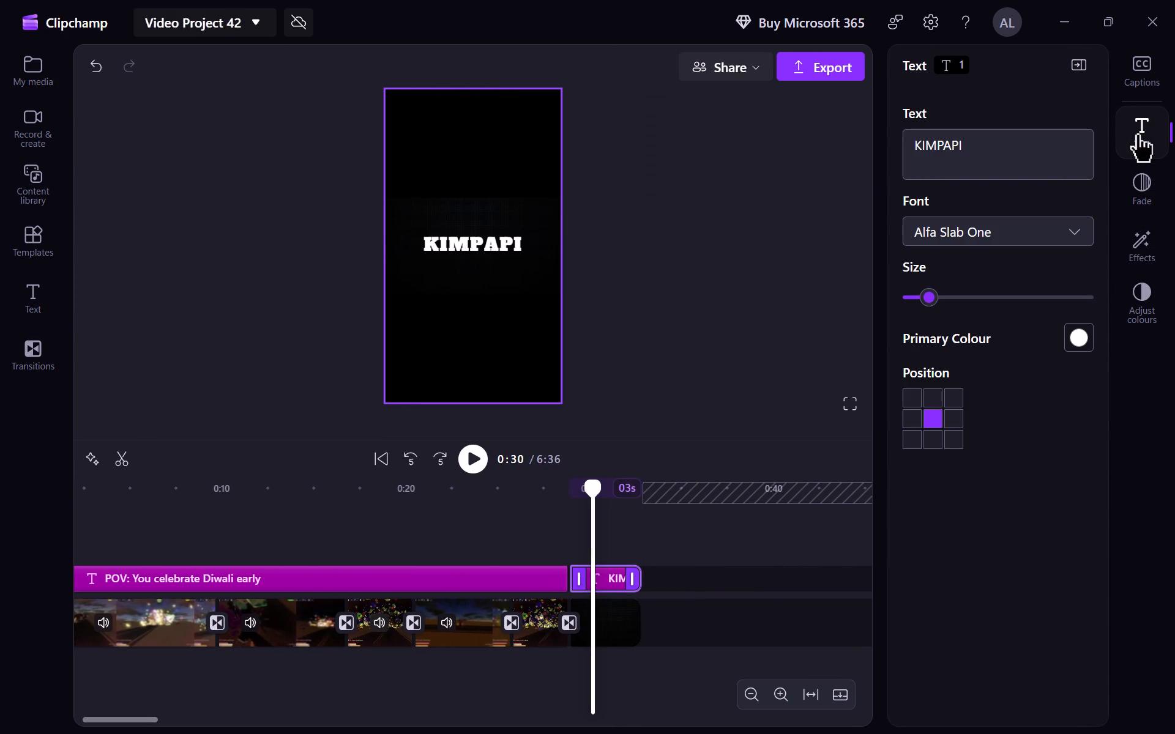
{"action": "left_click", "coordinate": [1145, 187]}
{"action": "left_click", "coordinate": [926, 147]}
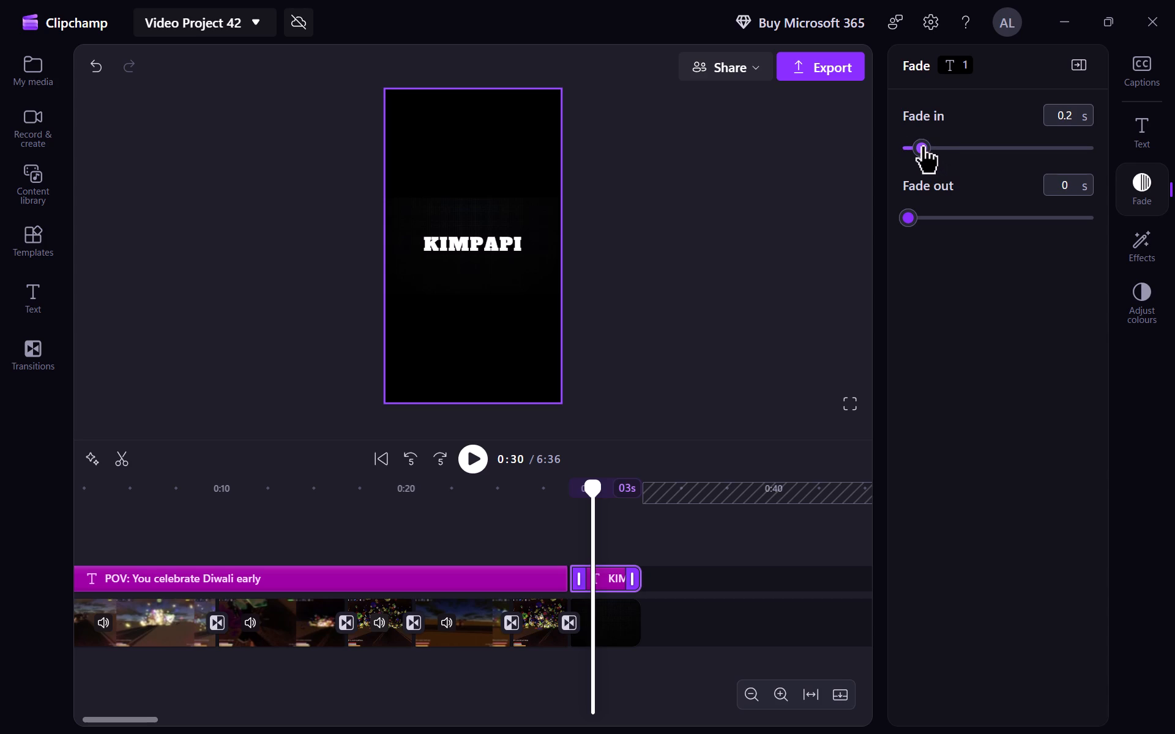
{"action": "left_click", "coordinate": [930, 146]}
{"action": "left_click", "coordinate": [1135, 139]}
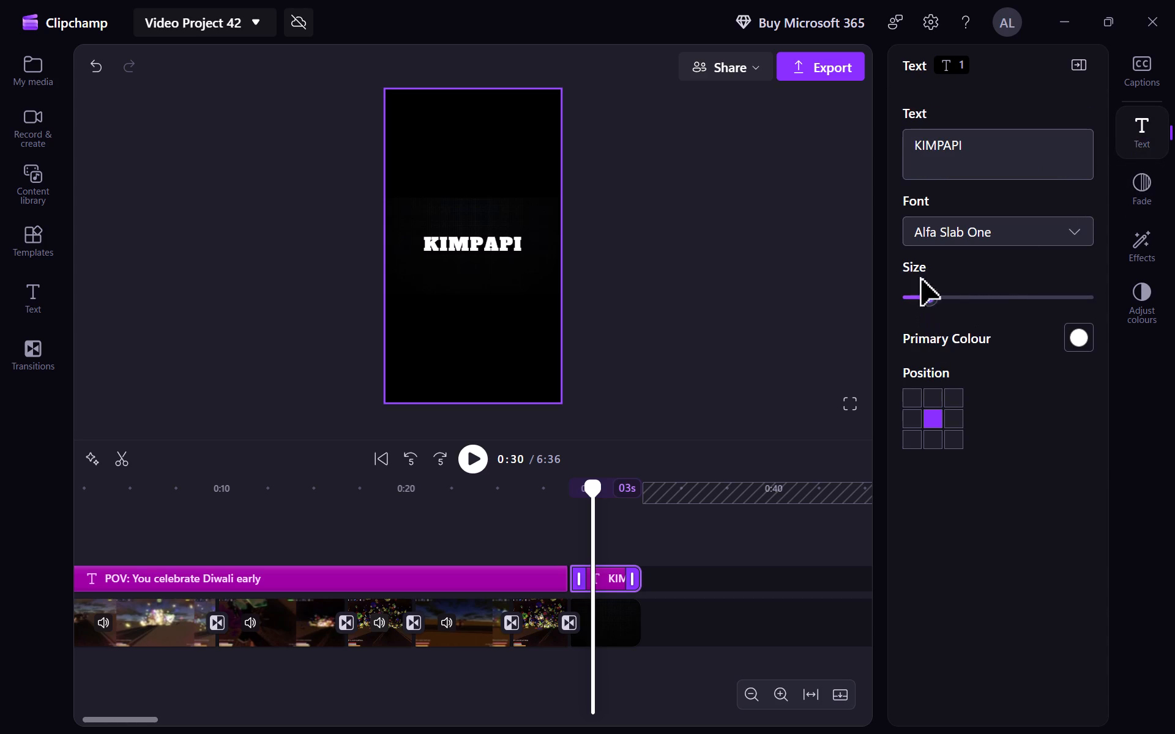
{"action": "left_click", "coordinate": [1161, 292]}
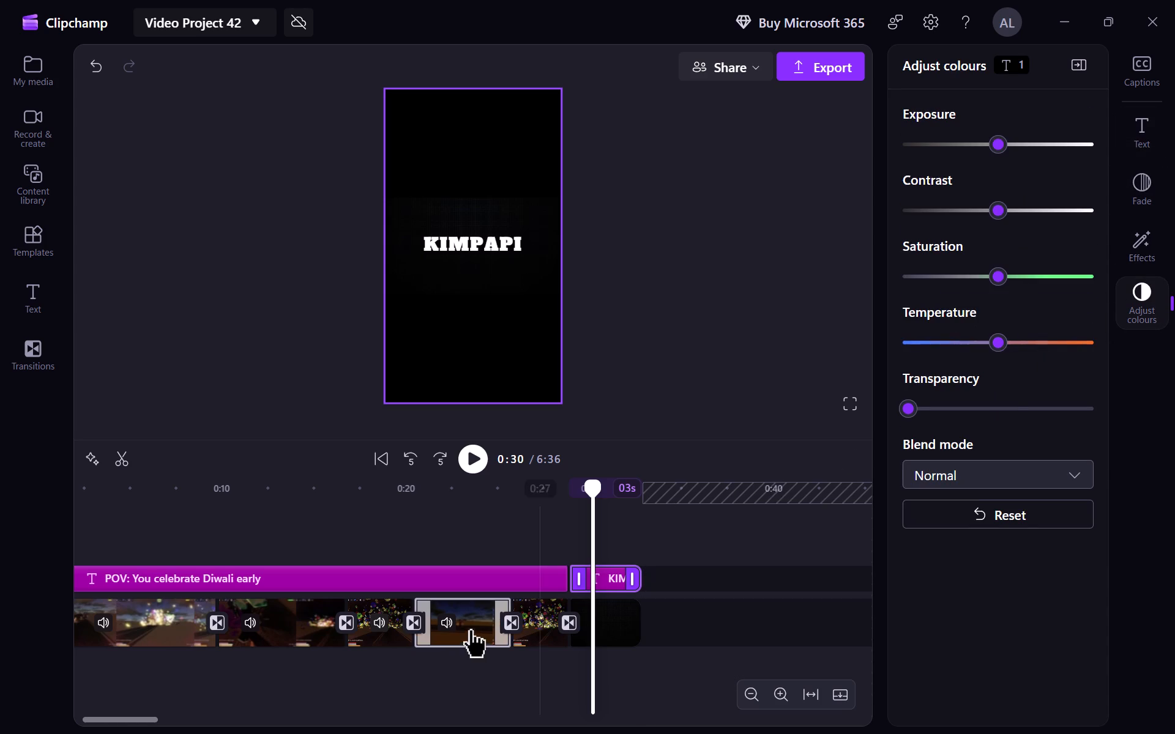
Raise the saturation of the first clip on the timeline to the maximum.
{"action": "left_click", "coordinate": [453, 634]}
{"action": "left_click", "coordinate": [436, 661]}
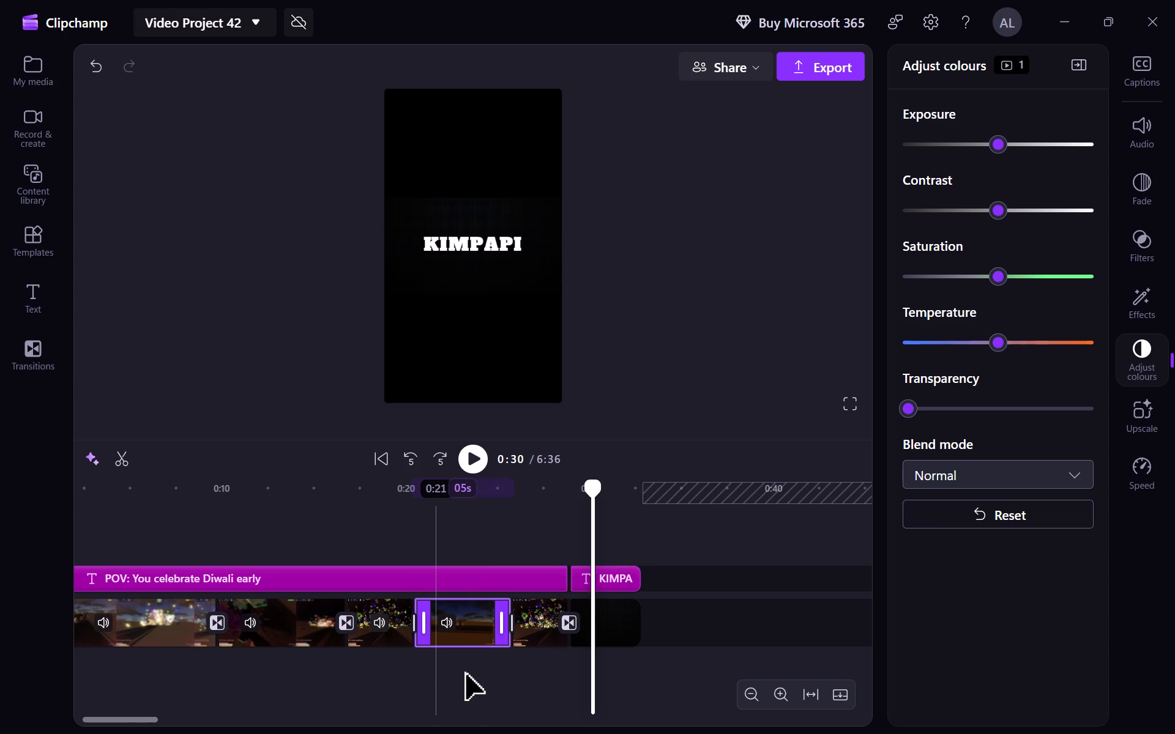
{"action": "left_click", "coordinate": [474, 675]}
{"action": "left_click", "coordinate": [457, 656]}
{"action": "left_click", "coordinate": [341, 680]}
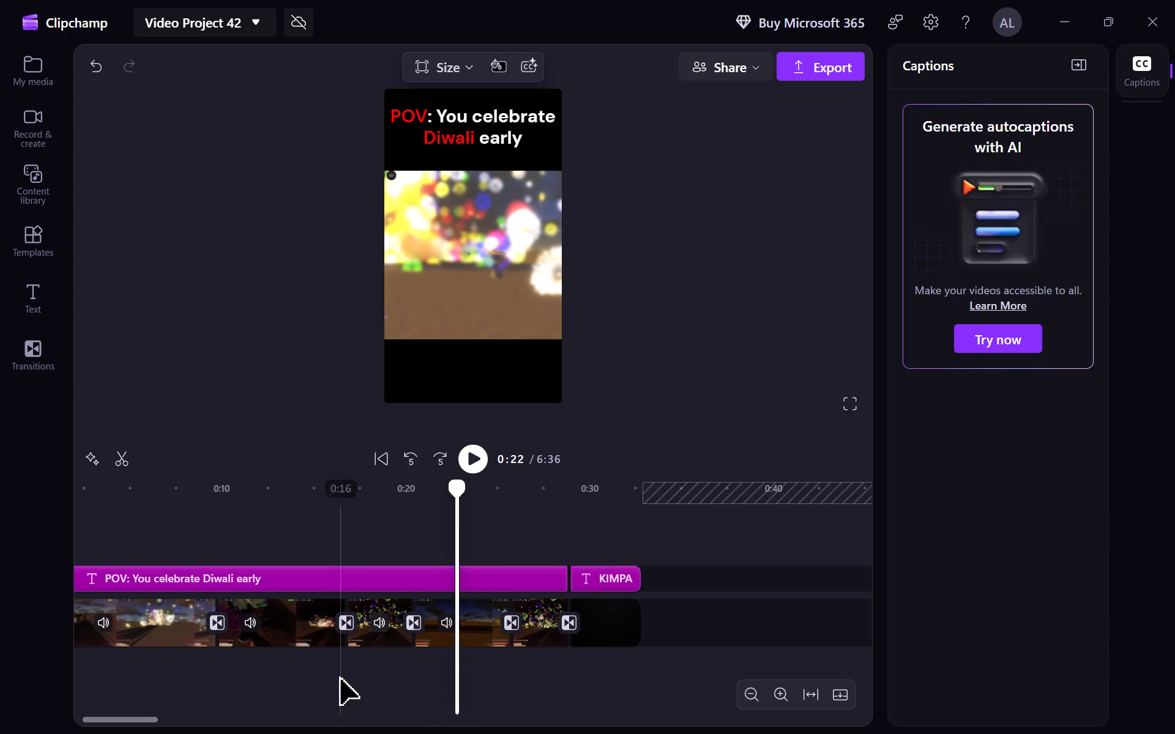
{"action": "left_click", "coordinate": [323, 680]}
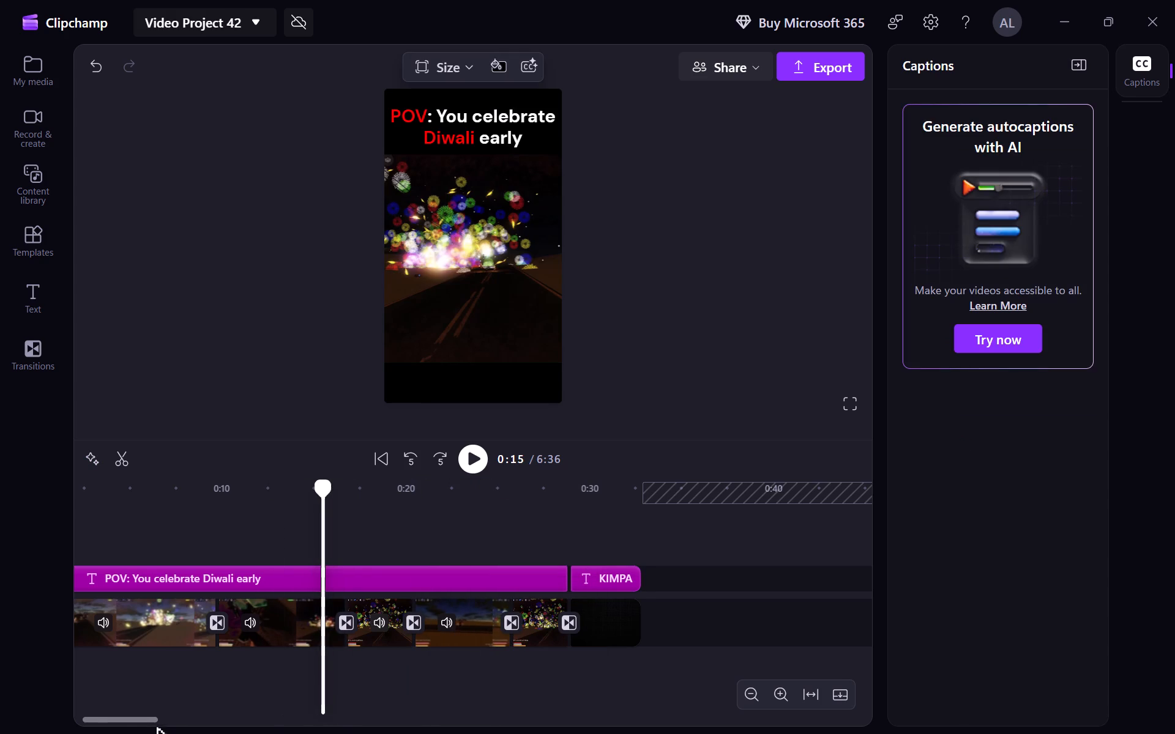
{"action": "left_click_drag", "start_coordinate": [136, 723], "coordinate": [55, 722]}
{"action": "left_click", "coordinate": [104, 689]}
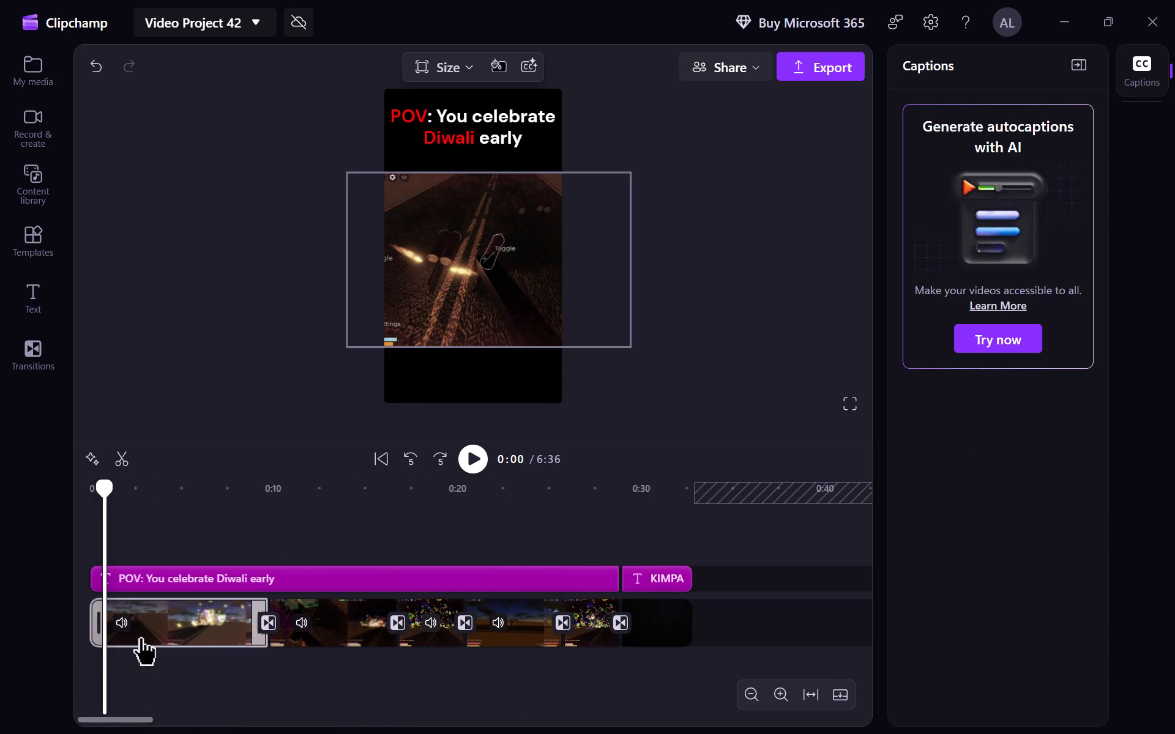
{"action": "left_click", "coordinate": [141, 637]}
{"action": "left_click", "coordinate": [1143, 338]}
{"action": "left_click", "coordinate": [1143, 283]}
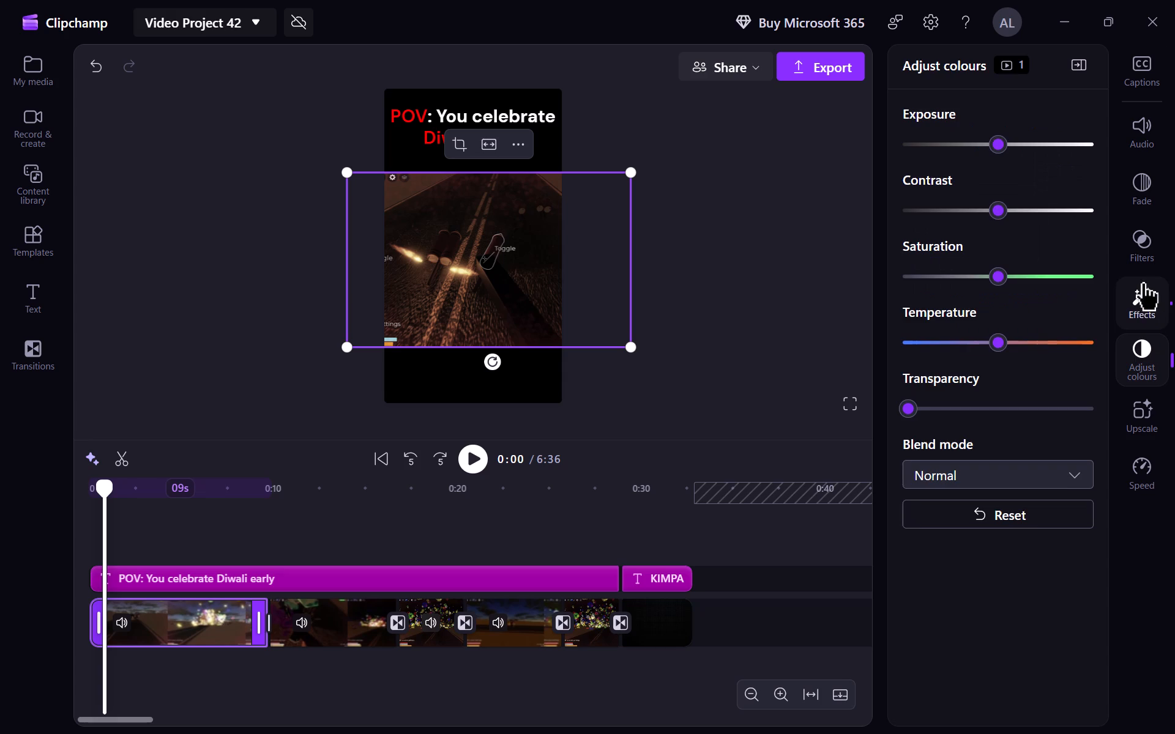
{"action": "left_click", "coordinate": [1145, 338]}
{"action": "left_click_drag", "start_coordinate": [996, 267], "coordinate": [1027, 267]}
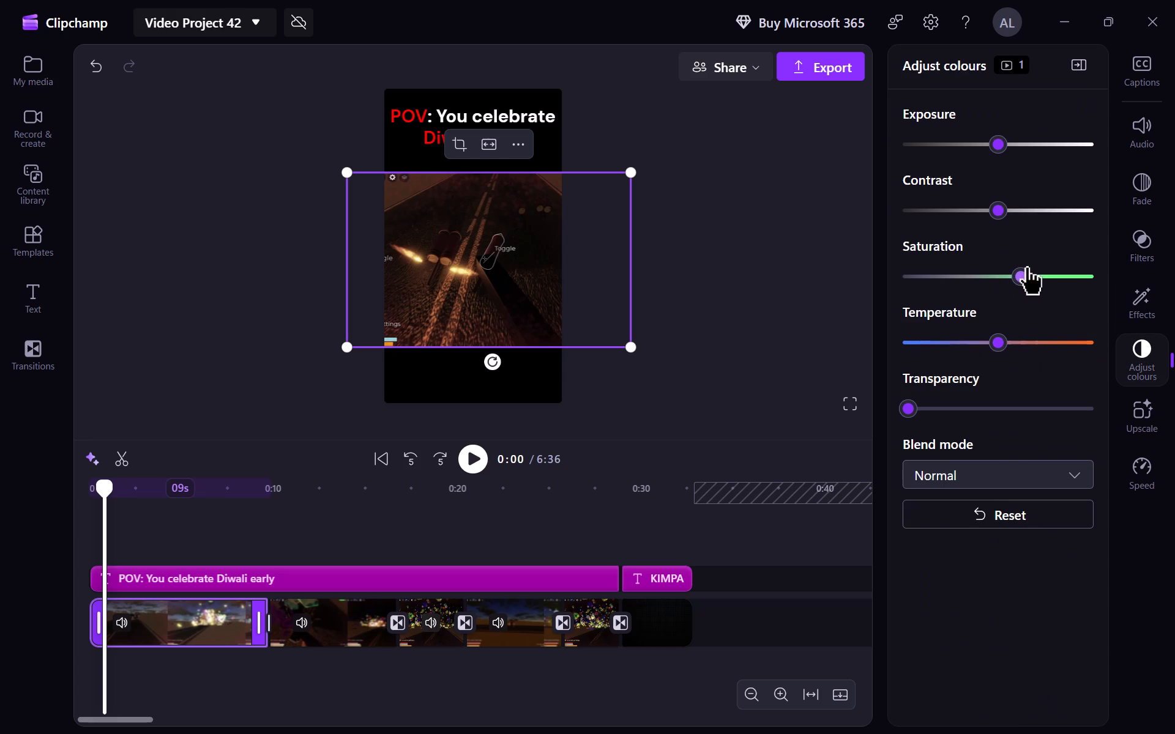
{"action": "left_click_drag", "start_coordinate": [1027, 267], "coordinate": [1091, 270]}
Play on into the second clip and raise its saturation to the maximum.
{"action": "left_click", "coordinate": [482, 469]}
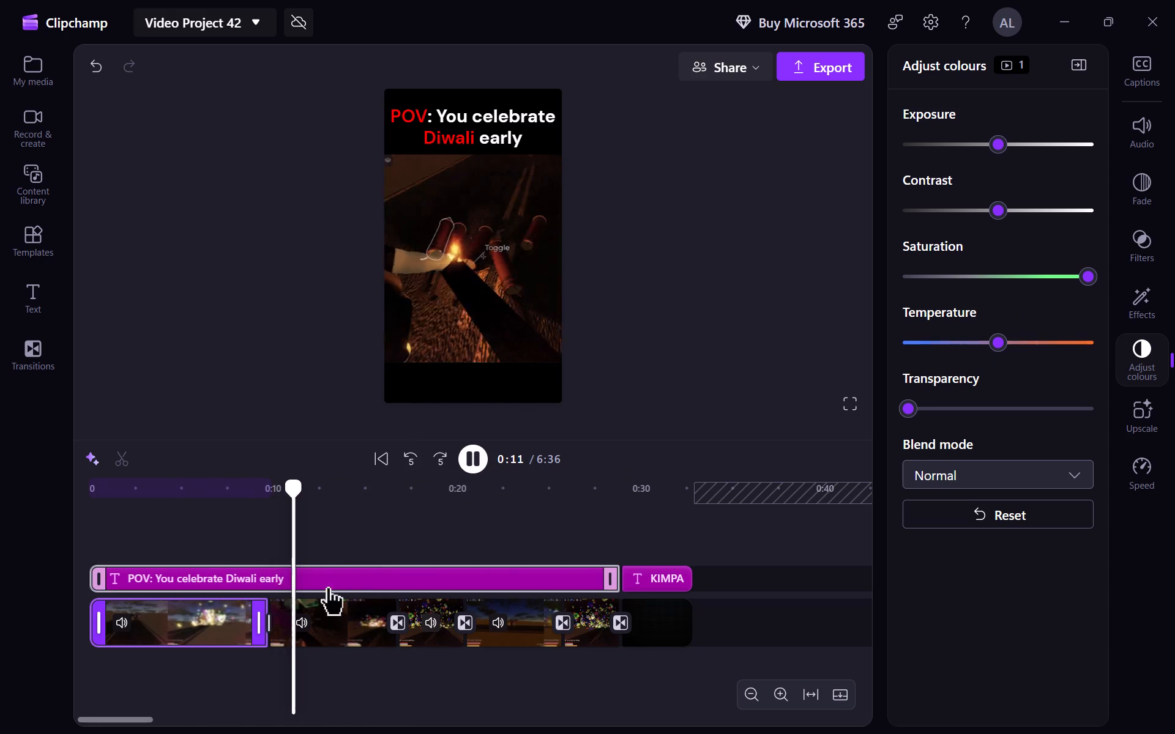
{"action": "left_click", "coordinate": [321, 623]}
{"action": "left_click", "coordinate": [474, 459]}
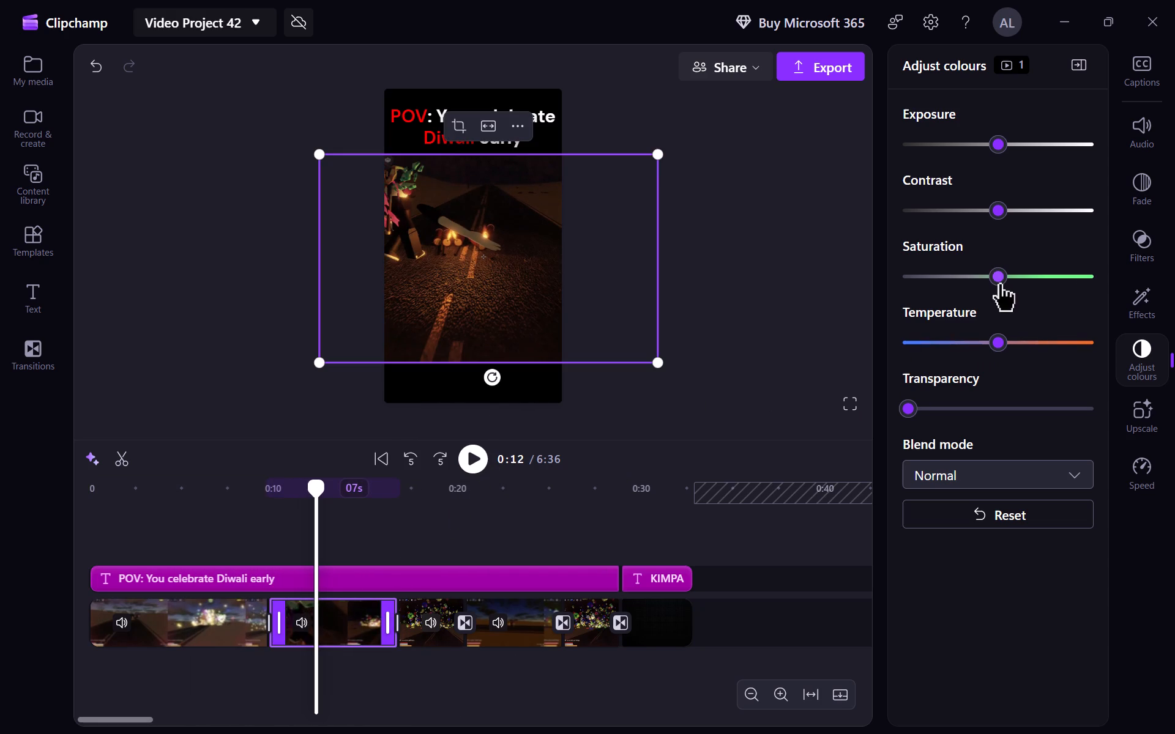
{"action": "left_click_drag", "start_coordinate": [1000, 281], "coordinate": [1125, 268]}
Play on into the third clip and raise its saturation to the maximum.
{"action": "left_click", "coordinate": [468, 461]}
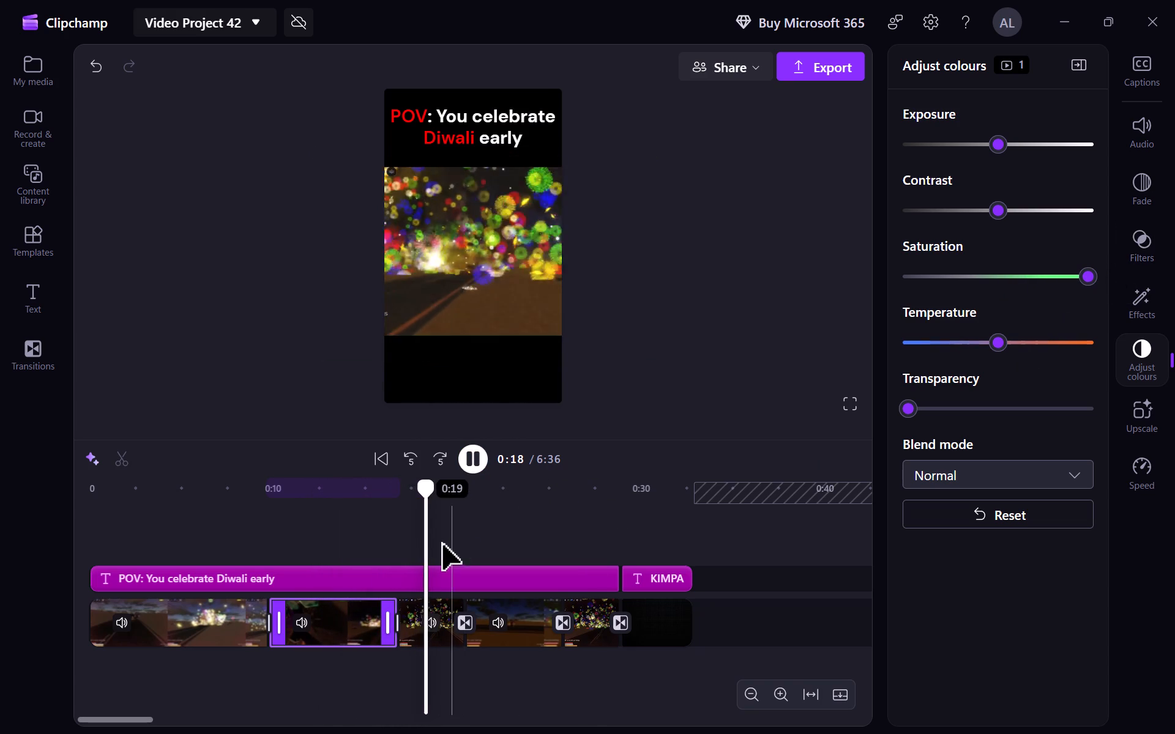
{"action": "left_click", "coordinate": [447, 626]}
{"action": "left_click", "coordinate": [472, 454]}
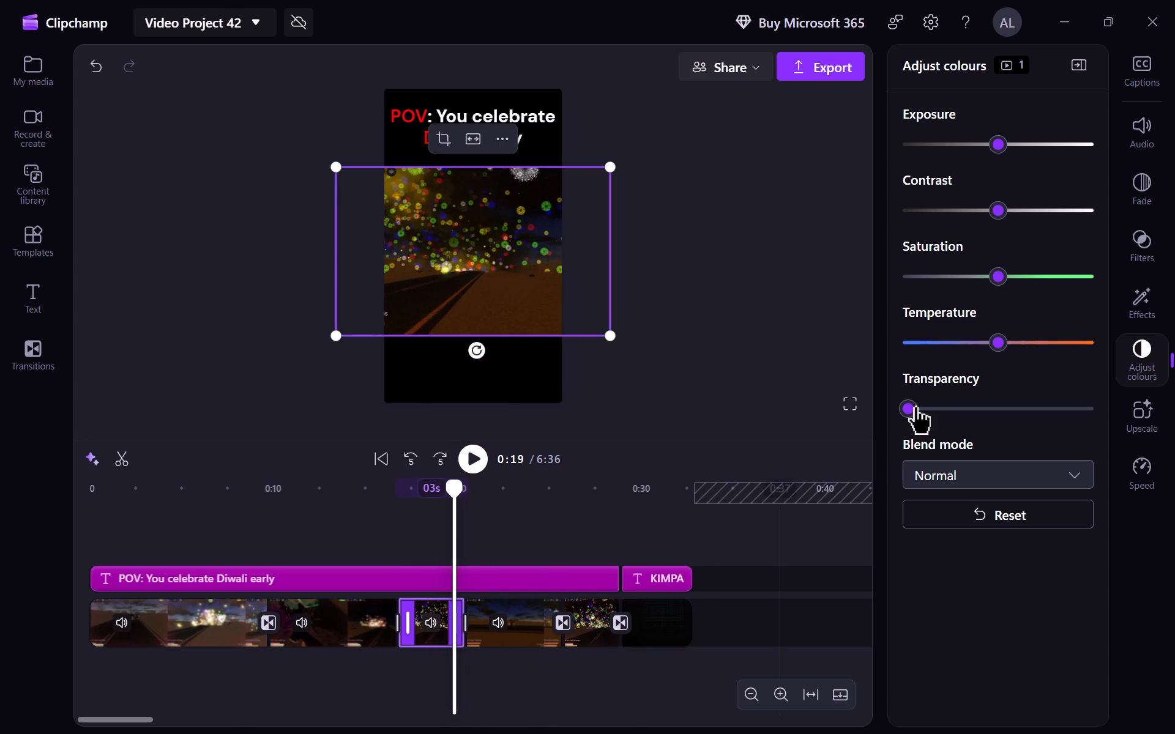
{"action": "left_click_drag", "start_coordinate": [1006, 276], "coordinate": [1145, 269]}
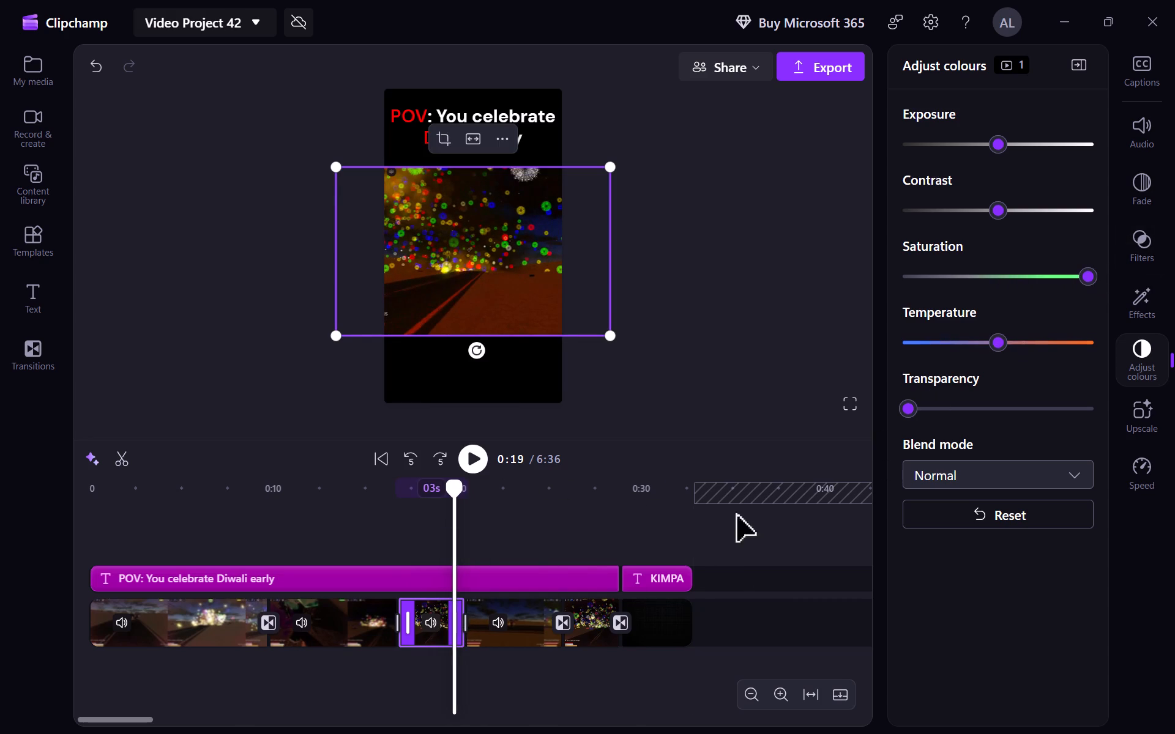
Raise the saturation of the fourth clip, around 0:22, to the maximum.
{"action": "left_click", "coordinate": [497, 554]}
{"action": "left_click", "coordinate": [505, 628]}
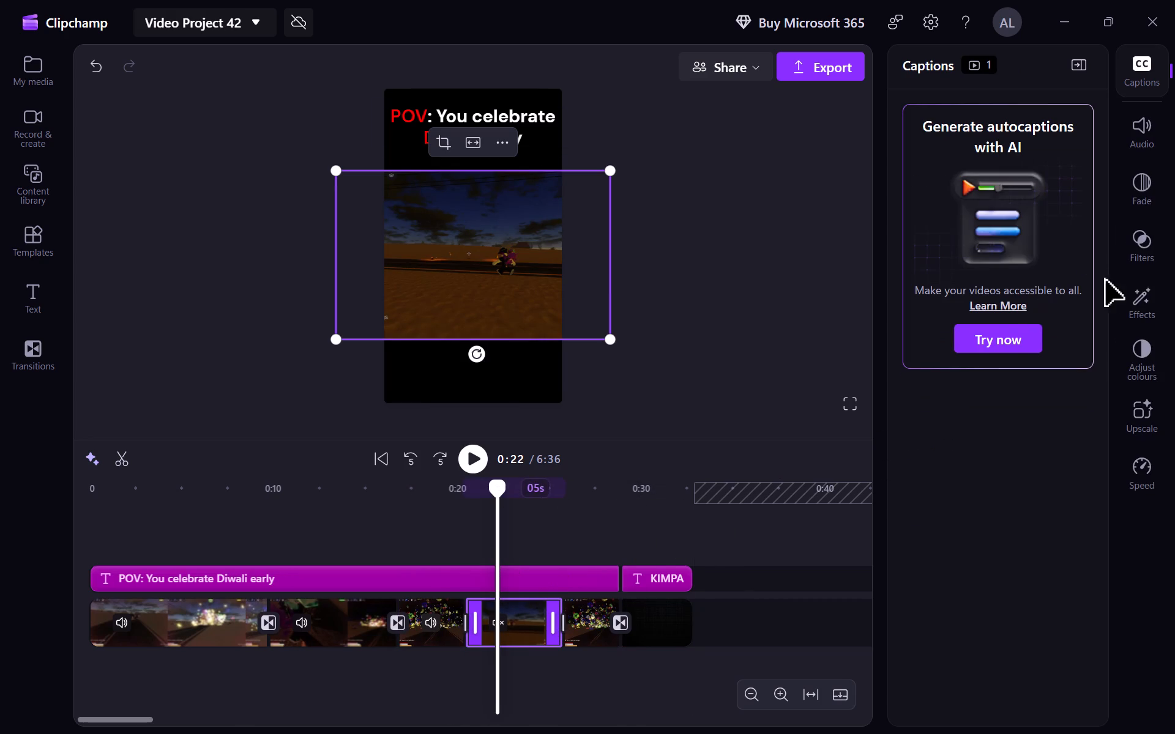
{"action": "left_click", "coordinate": [1151, 262]}
{"action": "left_click", "coordinate": [1147, 290]}
{"action": "left_click", "coordinate": [1138, 373]}
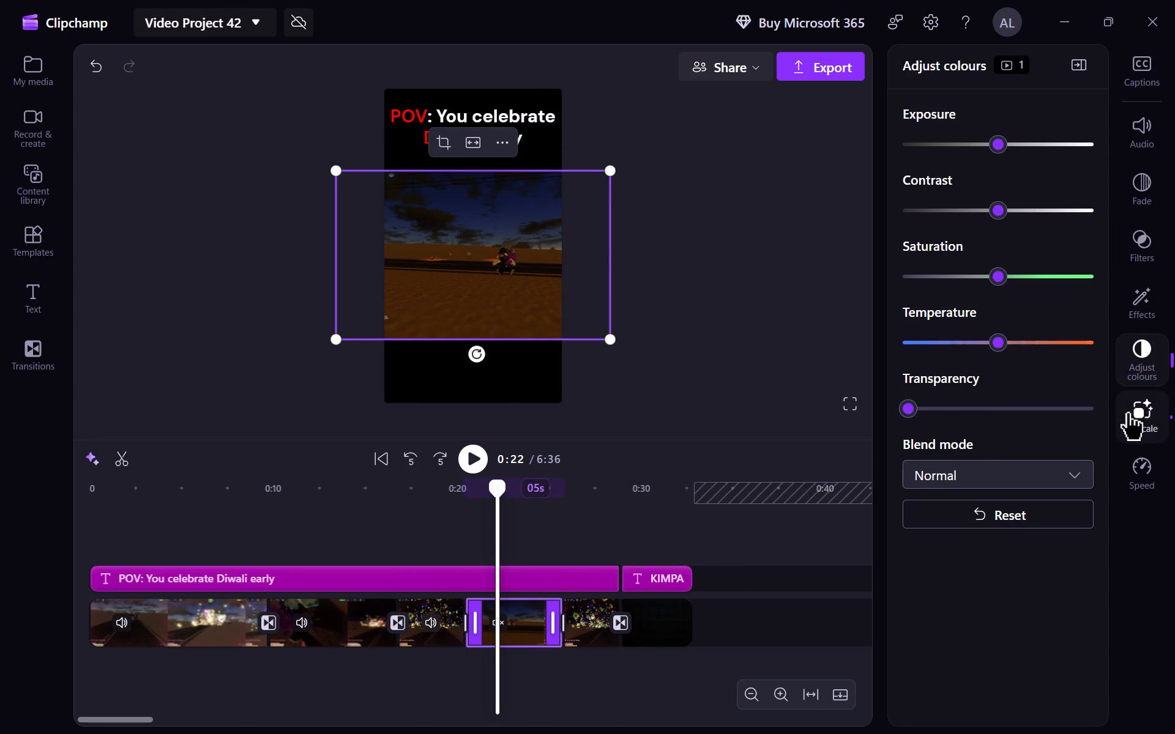
{"action": "left_click_drag", "start_coordinate": [1004, 273], "coordinate": [1112, 272]}
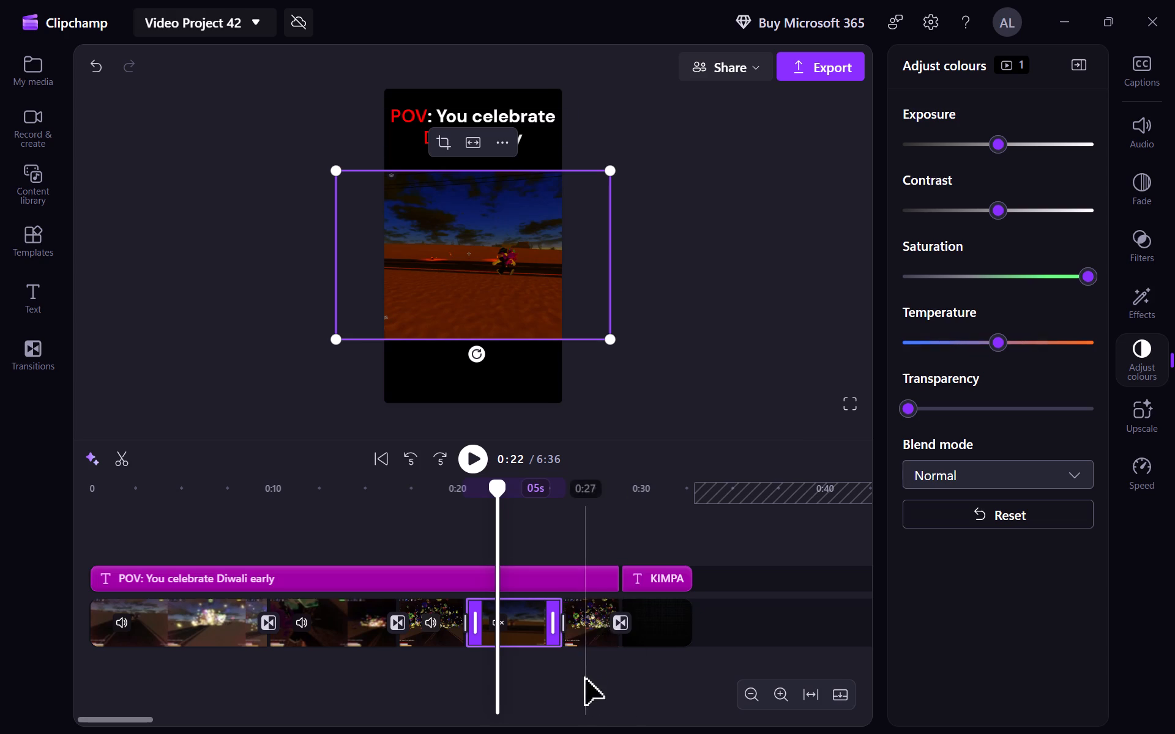
Raise the saturation of the fifth clip, just before the black ending, to the maximum.
{"action": "left_click", "coordinate": [586, 680]}
{"action": "left_click", "coordinate": [593, 636]}
{"action": "left_click", "coordinate": [1158, 365]}
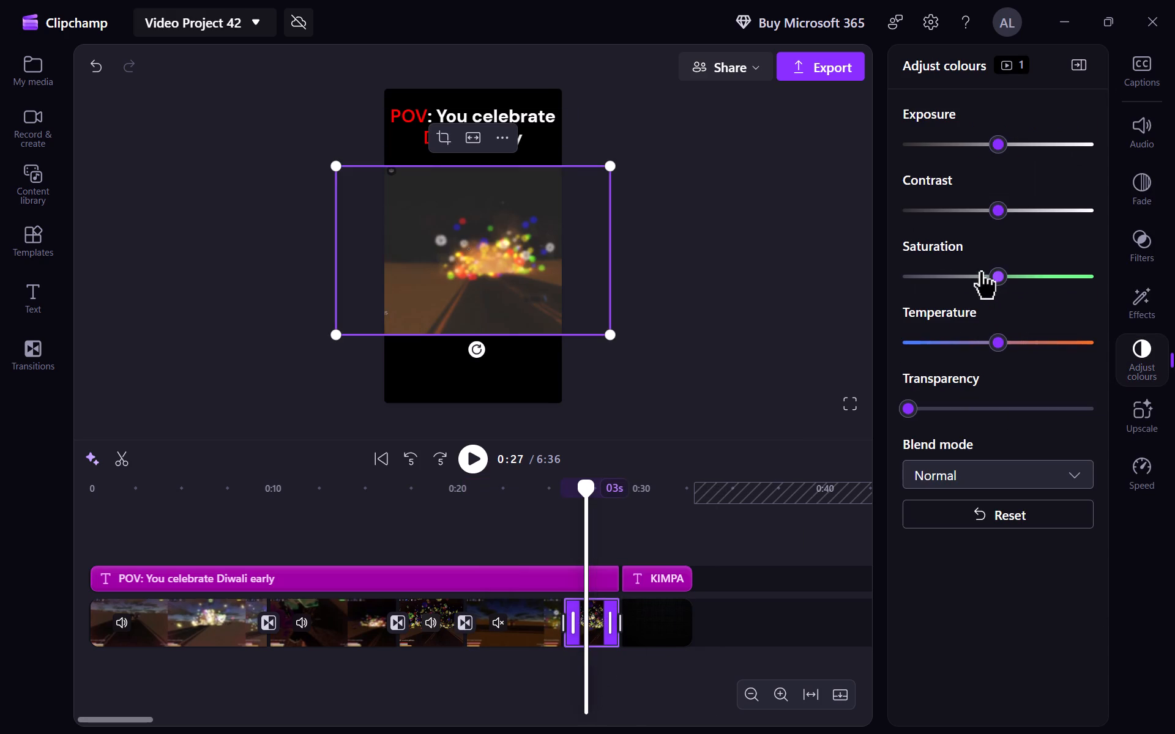
{"action": "left_click_drag", "start_coordinate": [994, 270], "coordinate": [1124, 291]}
Play the video from the beginning to review the more saturated clips.
{"action": "left_click", "coordinate": [642, 550]}
{"action": "left_click_drag", "start_coordinate": [305, 530], "coordinate": [294, 531]}
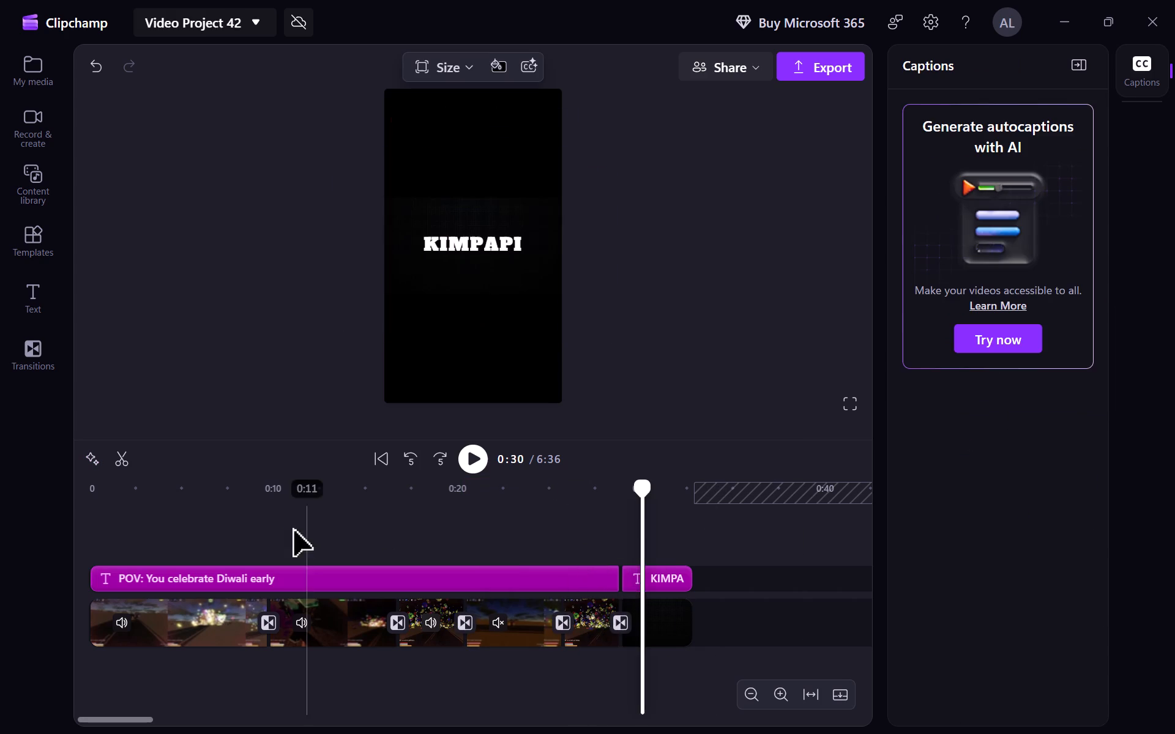
{"action": "left_click_drag", "start_coordinate": [294, 531], "coordinate": [264, 535]}
{"action": "left_click_drag", "start_coordinate": [162, 535], "coordinate": [126, 539]}
{"action": "left_click_drag", "start_coordinate": [102, 539], "coordinate": [86, 538]}
{"action": "left_click", "coordinate": [78, 537]}
{"action": "left_click", "coordinate": [471, 453]}
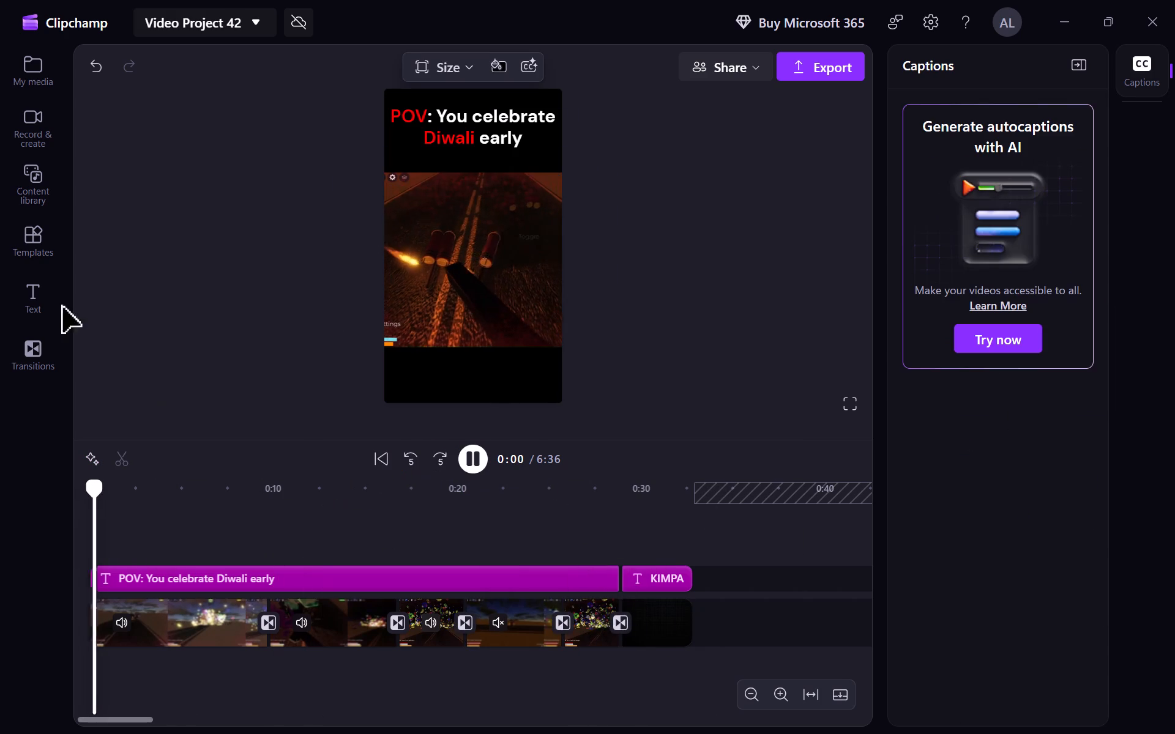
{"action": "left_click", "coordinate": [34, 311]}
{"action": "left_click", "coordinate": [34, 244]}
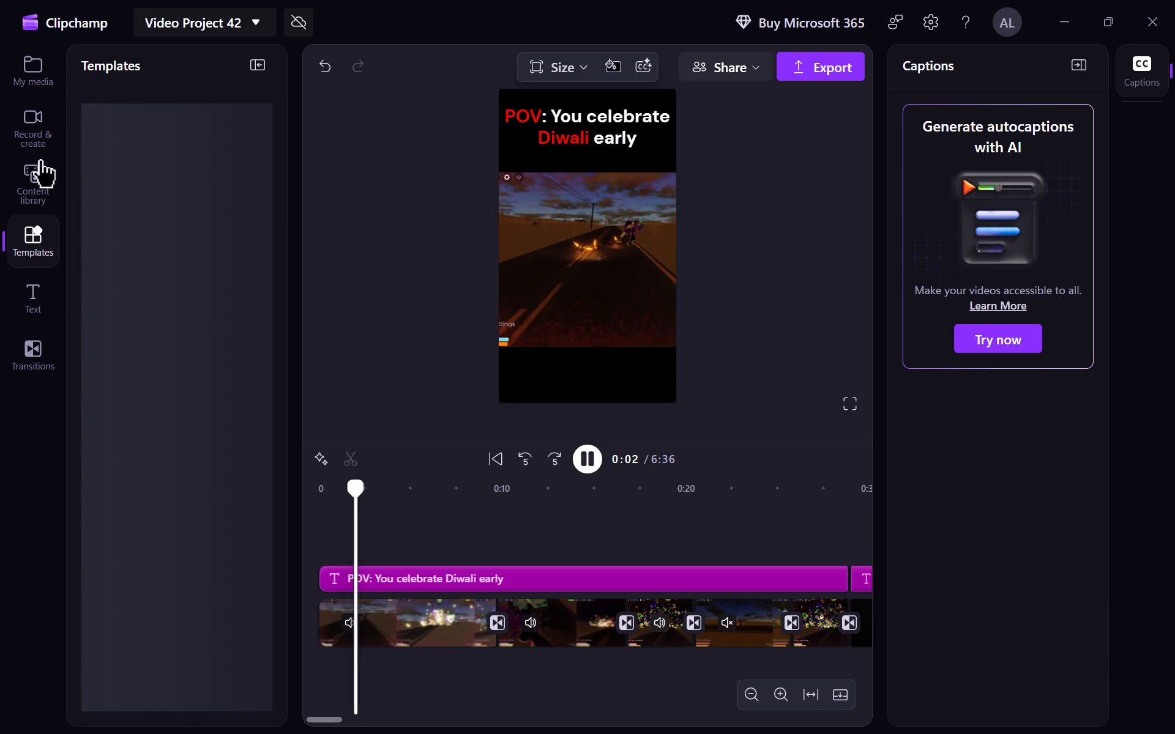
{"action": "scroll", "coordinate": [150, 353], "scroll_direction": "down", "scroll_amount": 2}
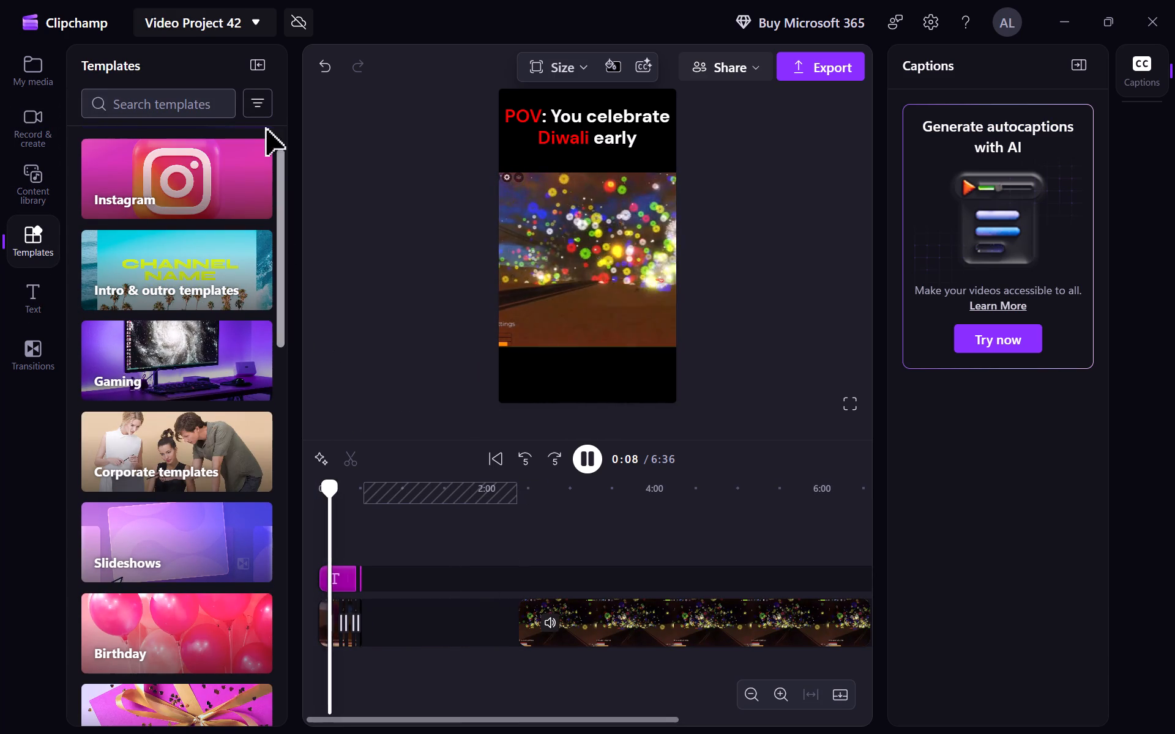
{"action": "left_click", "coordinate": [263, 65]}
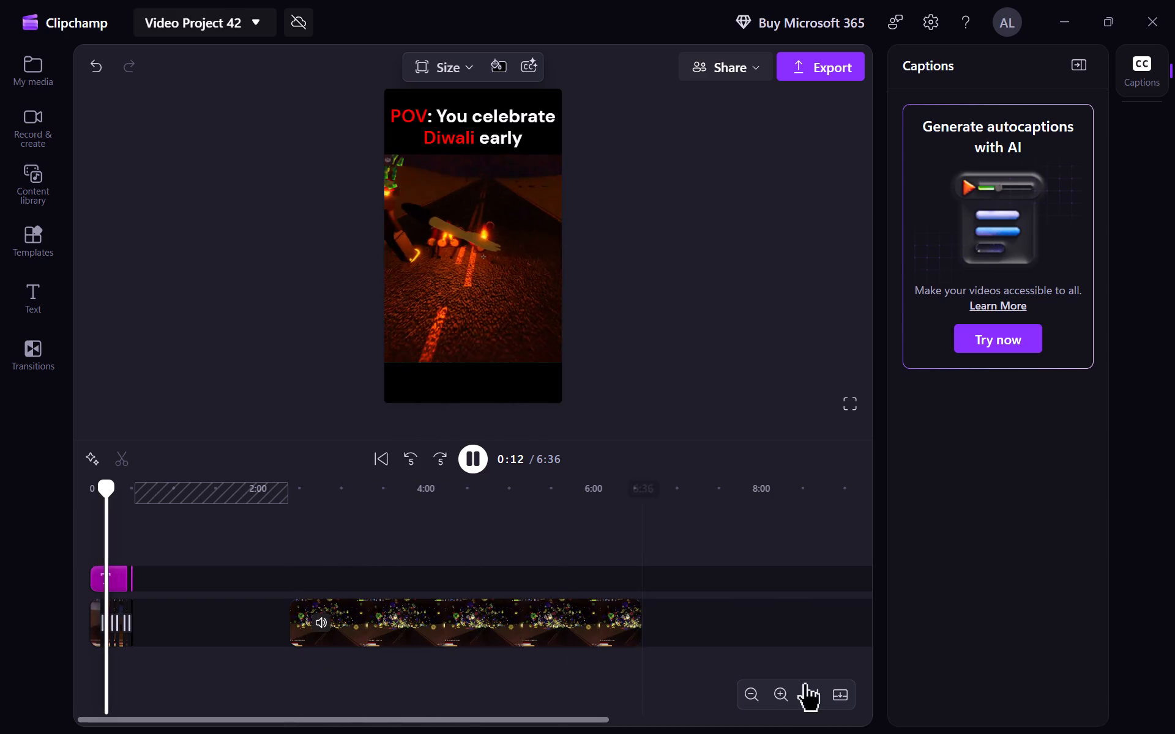
Delete the long leftover clip that sits after the gap beyond the KIMPAPI ending.
{"action": "left_click", "coordinate": [575, 612]}
{"action": "key", "text": "BackSpace"}
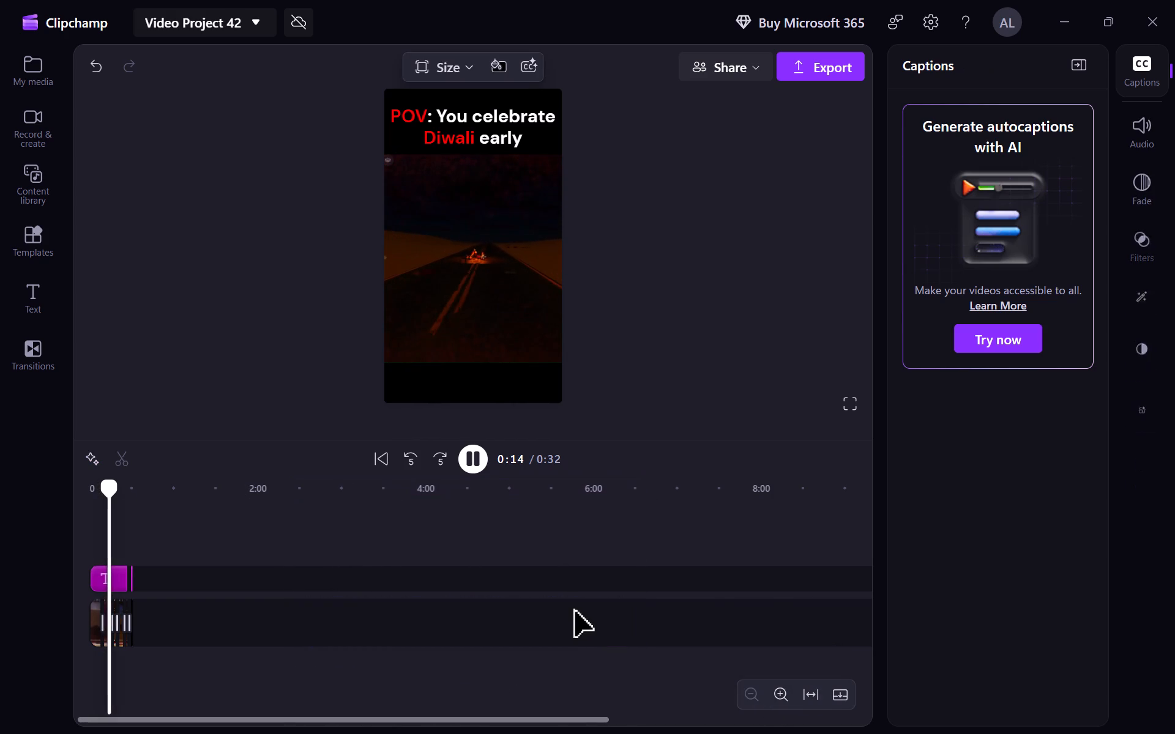
Turn the audio of the fourth clip, around 0:22, back on.
{"action": "triple_click", "coordinate": [785, 697]}
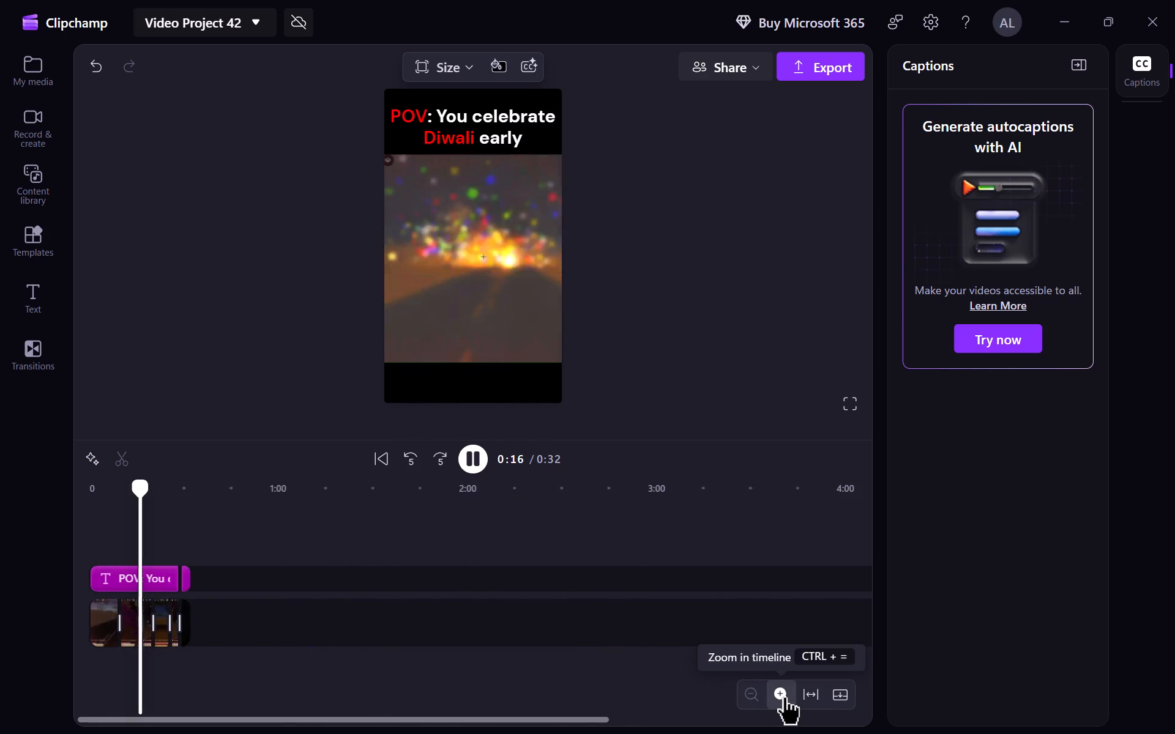
{"action": "triple_click", "coordinate": [785, 697]}
{"action": "left_click", "coordinate": [785, 697]}
{"action": "left_click", "coordinate": [745, 697]}
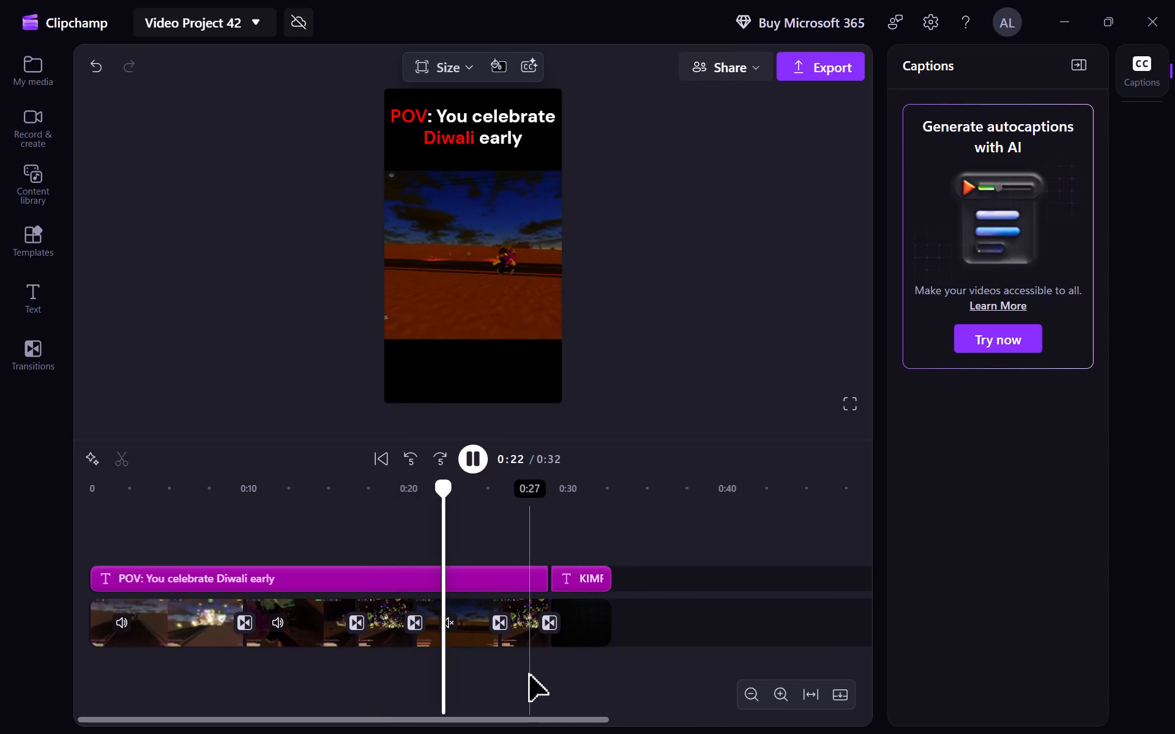
{"action": "left_click", "coordinate": [443, 627]}
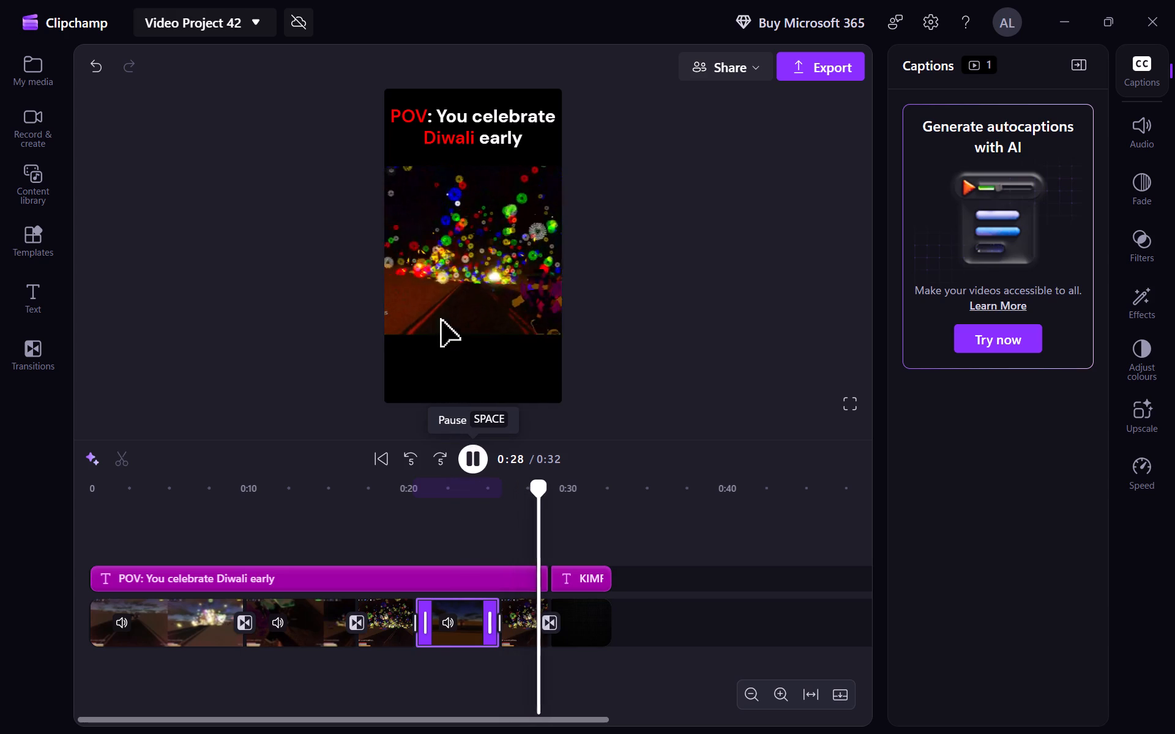
Replay the video from about 0:24 to review the transition into the fifth clip.
{"action": "left_click", "coordinate": [466, 458]}
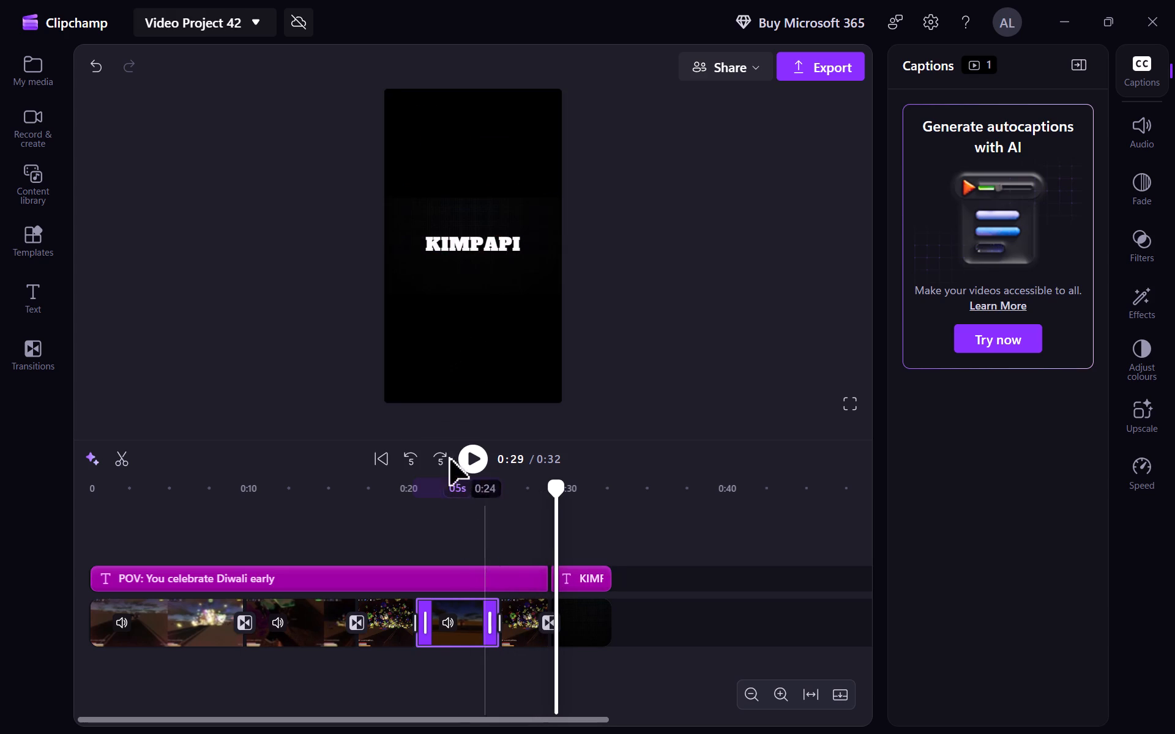
{"action": "left_click", "coordinate": [466, 449]}
{"action": "left_click", "coordinate": [480, 514]}
{"action": "left_click", "coordinate": [464, 437]}
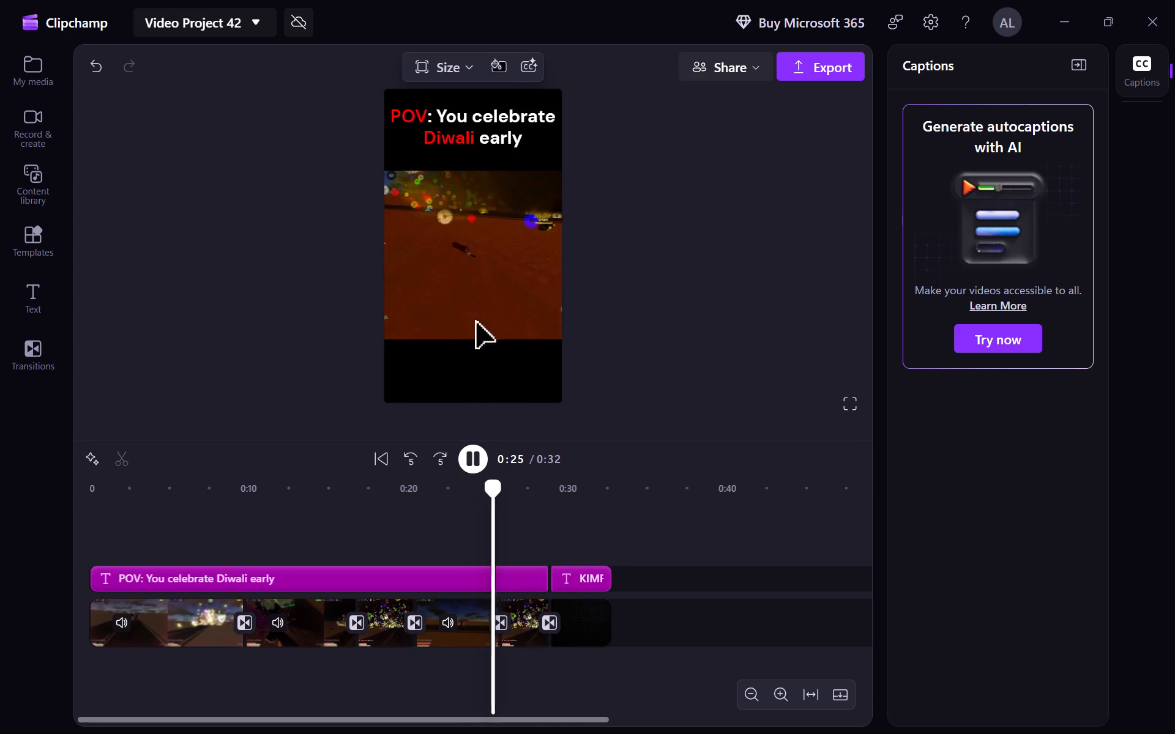
{"action": "left_click", "coordinate": [465, 459]}
Shrink the "POV: You celebrate Diwali early" title to the frame's width and place it centred, slightly lower above the clips.
{"action": "left_click", "coordinate": [477, 142]}
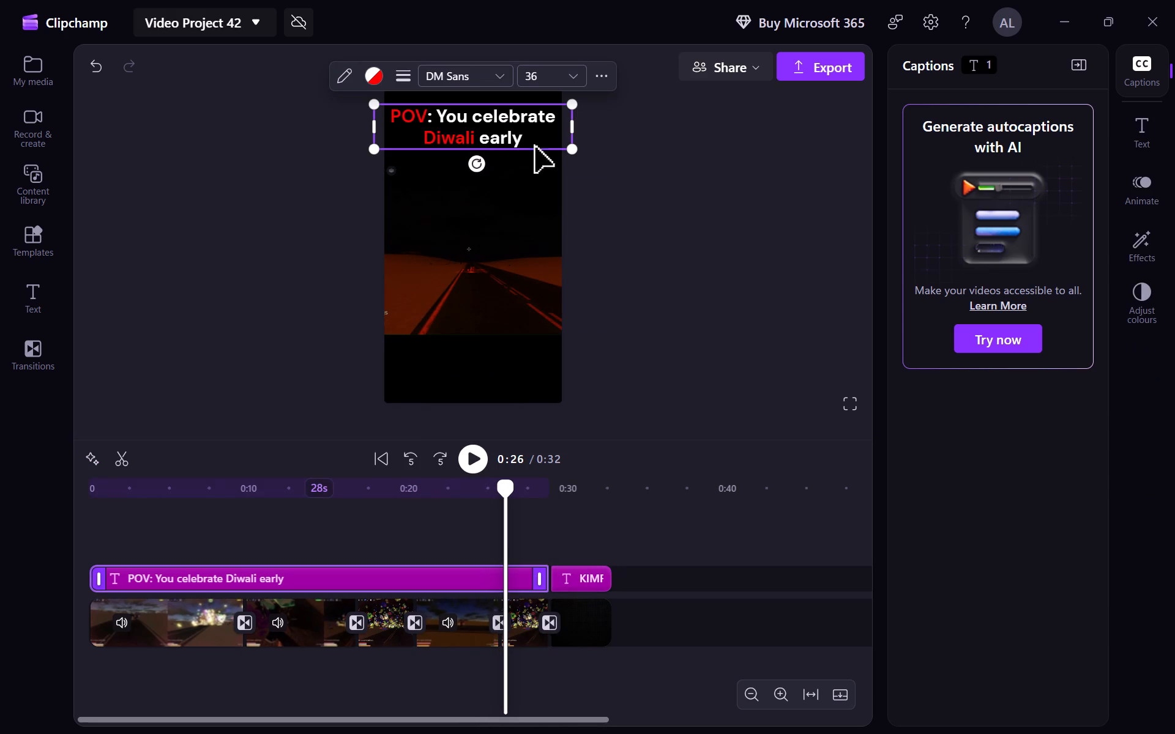
{"action": "left_click_drag", "start_coordinate": [575, 150], "coordinate": [562, 144]}
{"action": "left_click_drag", "start_coordinate": [498, 121], "coordinate": [512, 123]}
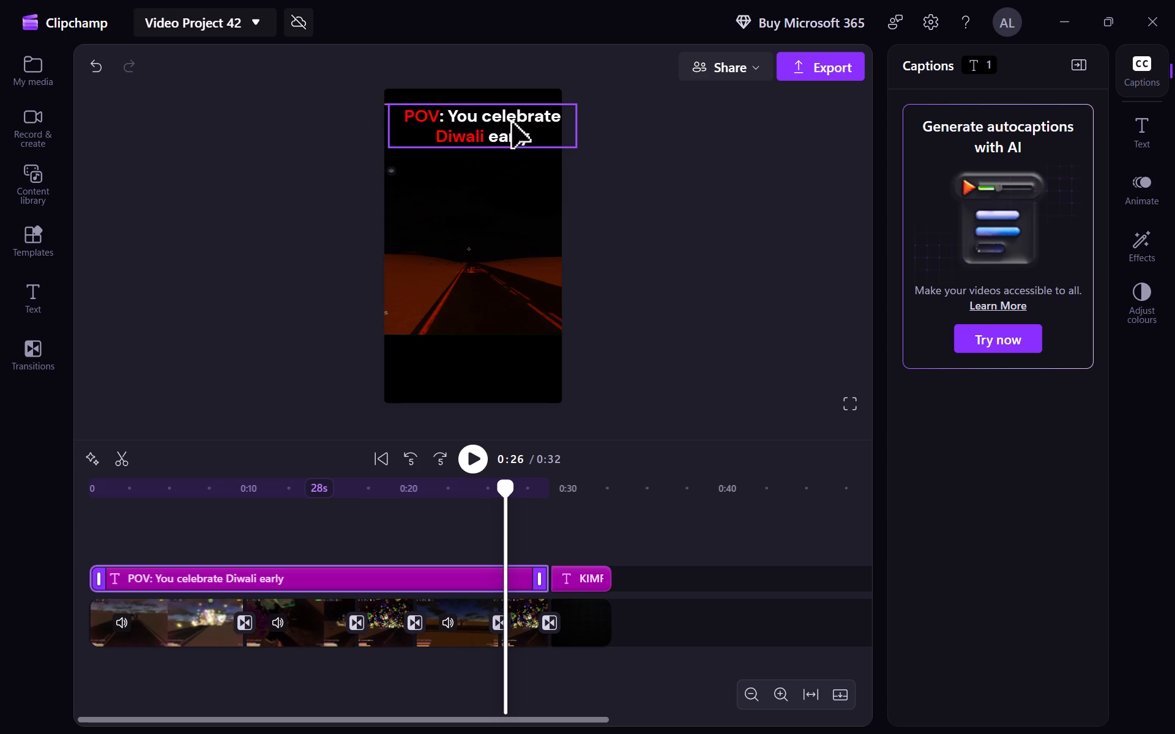
{"action": "left_click_drag", "start_coordinate": [576, 145], "coordinate": [565, 141]}
{"action": "left_click", "coordinate": [530, 127]}
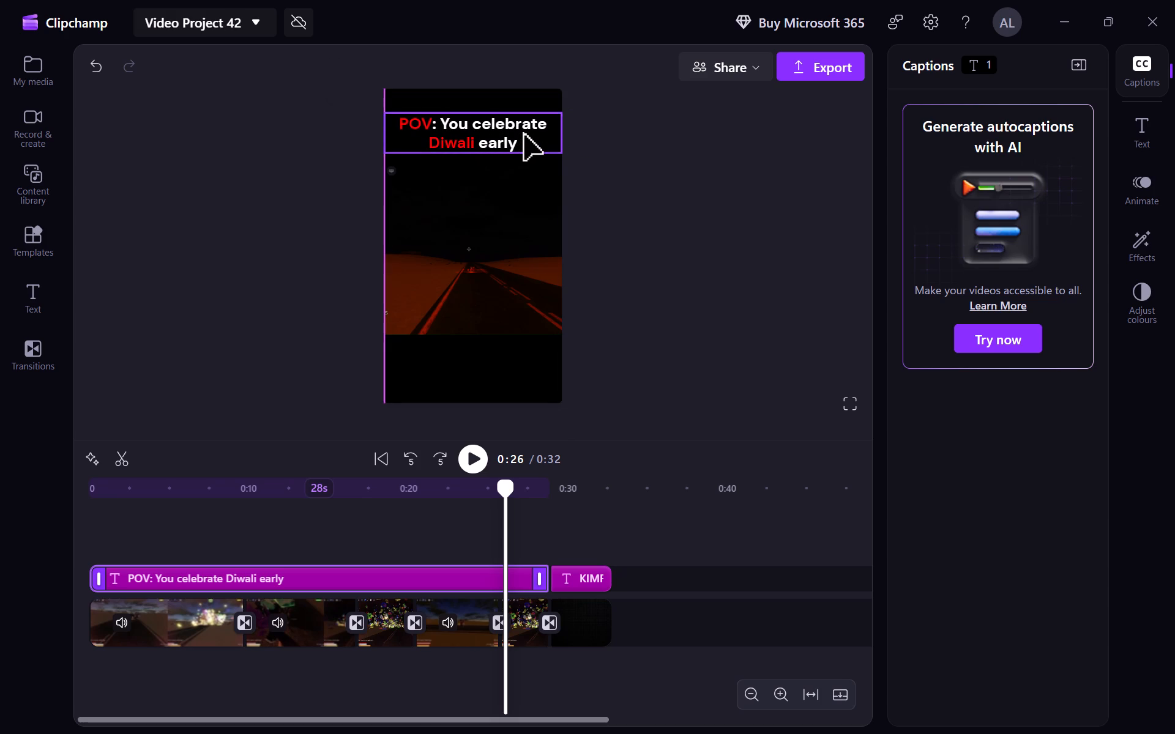
{"action": "left_click", "coordinate": [603, 133]}
{"action": "left_click", "coordinate": [676, 198]}
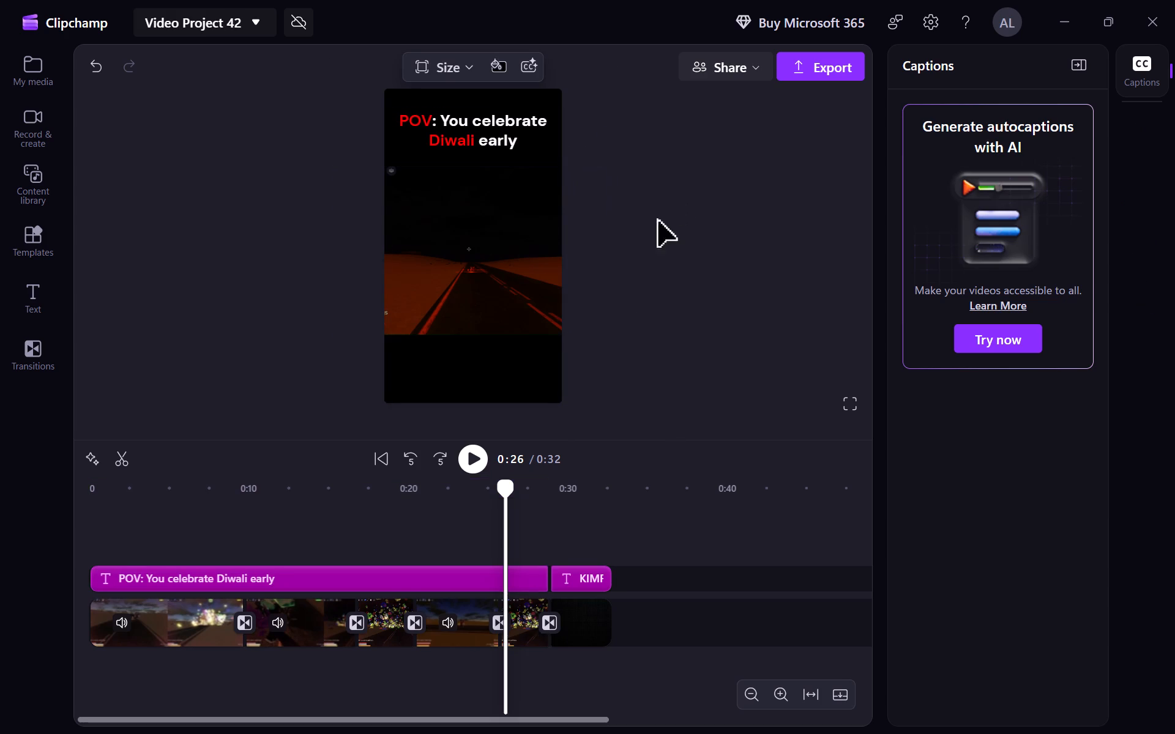
Check the resized title in a full-screen preview and return to the editor.
{"action": "left_click", "coordinate": [854, 398]}
{"action": "left_click_drag", "start_coordinate": [555, 436], "coordinate": [584, 659]}
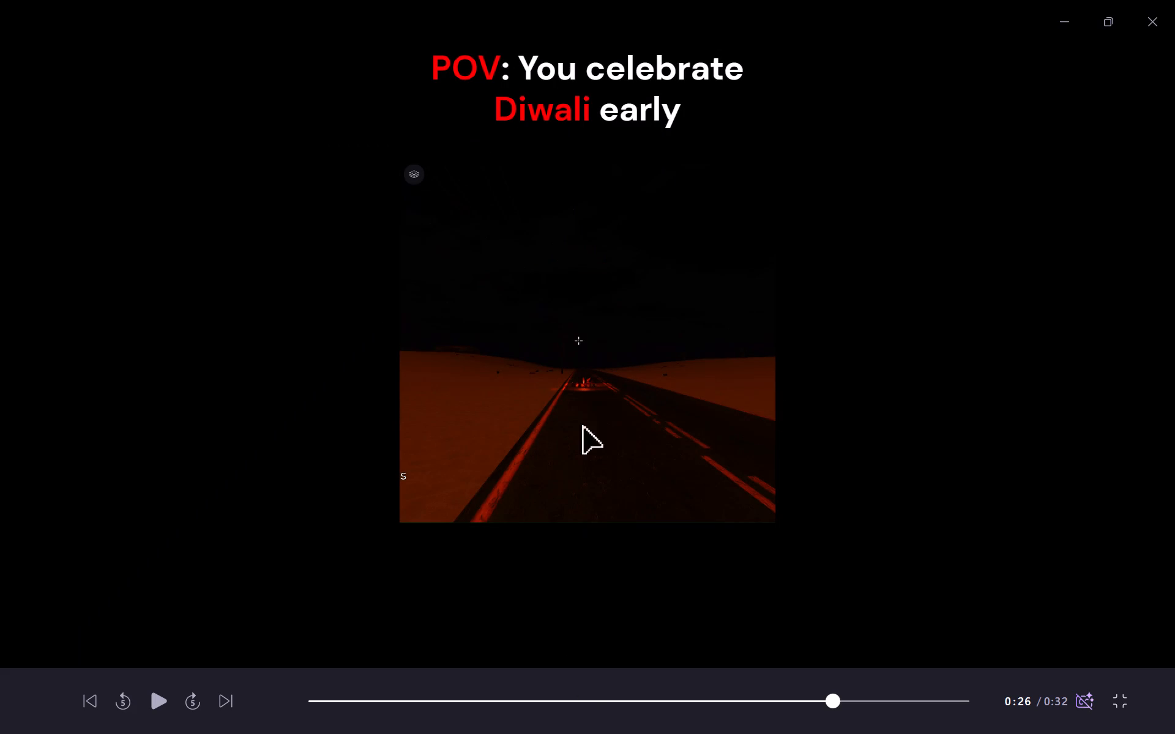
{"action": "left_click", "coordinate": [1122, 700]}
Export the video in 1080p quality with the file name "Roblox Diwali".
{"action": "left_click", "coordinate": [827, 82]}
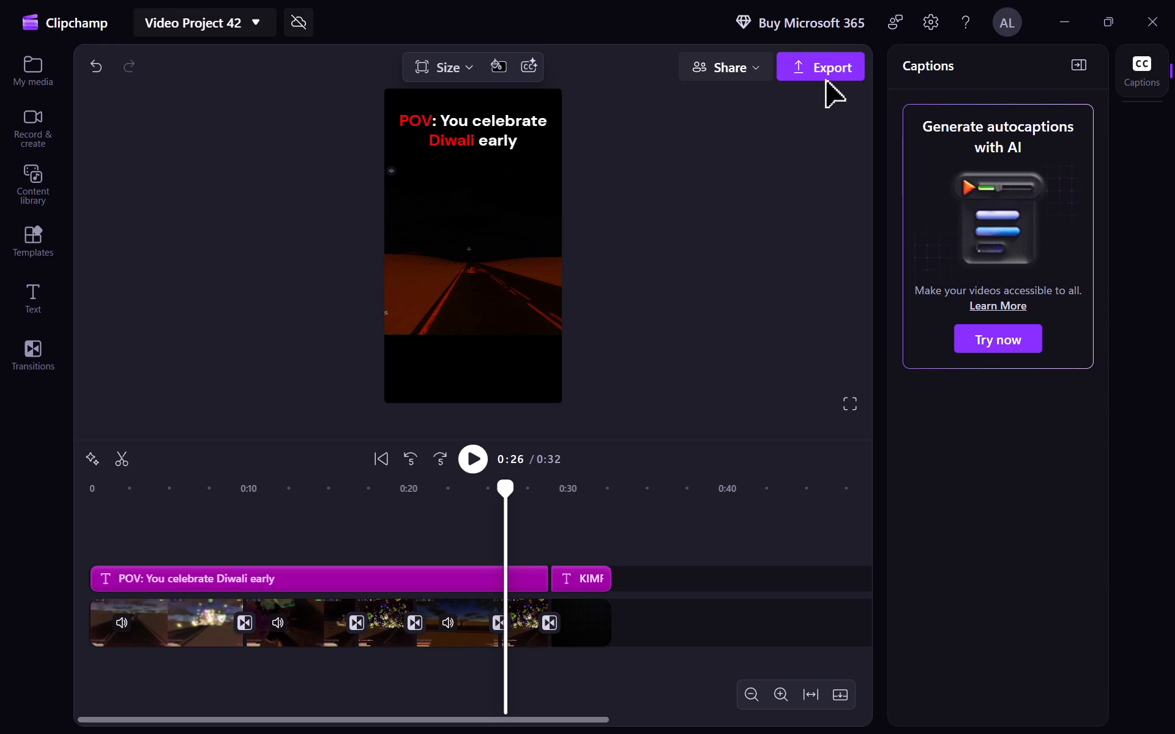
{"action": "left_click", "coordinate": [827, 76]}
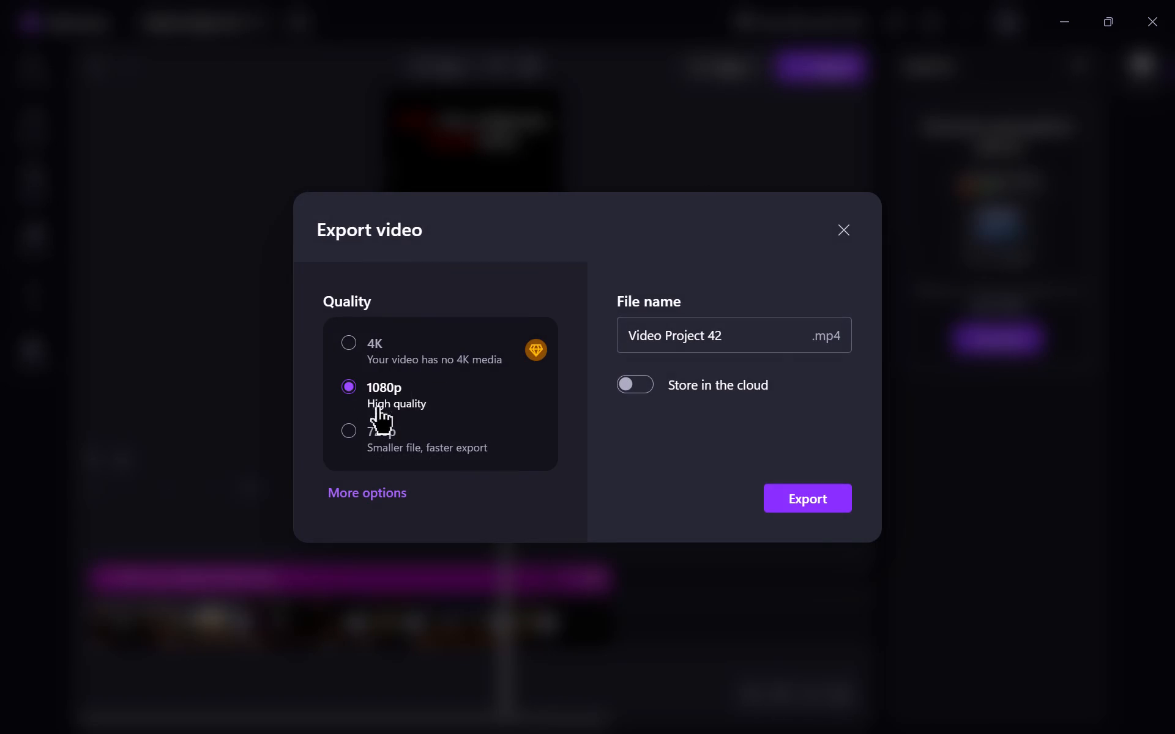
{"action": "left_click", "coordinate": [764, 330]}
{"action": "key", "text": "BackSpace"}
{"action": "key", "text": "BackSpace"}
{"action": "key", "text": "BackSpace"}
{"action": "key", "text": "BackSpace"}
{"action": "key", "text": "BackSpace"}
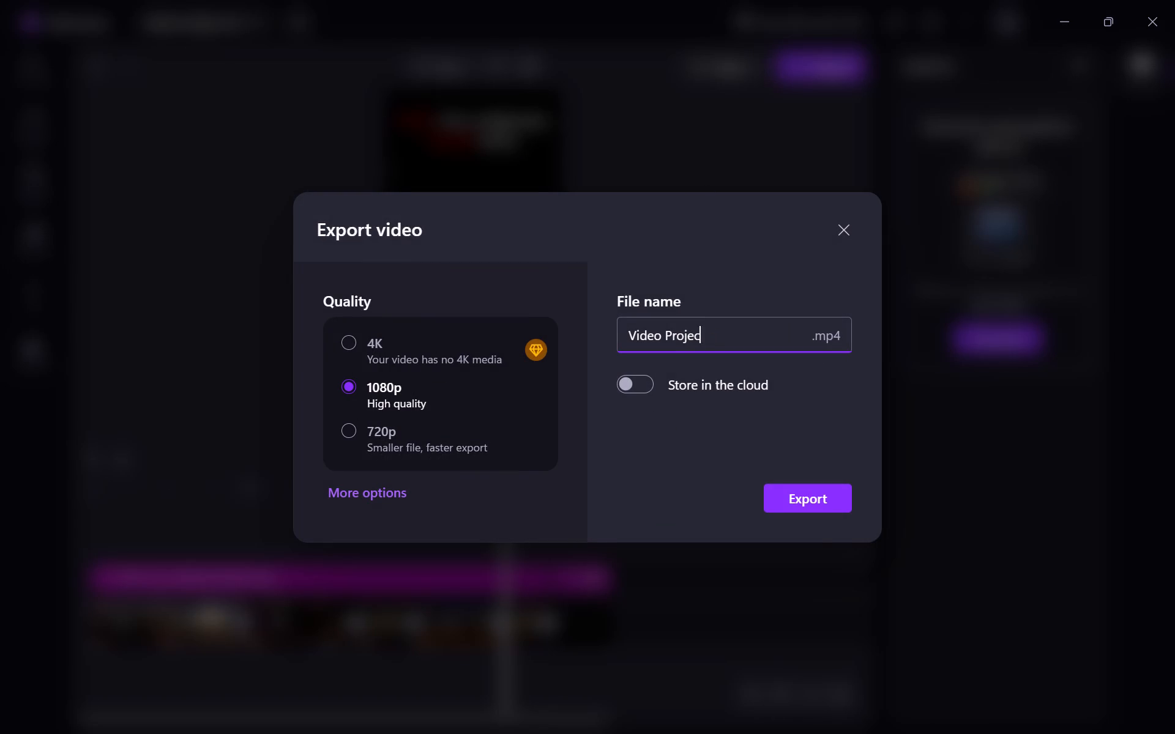
{"action": "key", "text": "BackSpace"}
{"action": "key", "text": "BackSpace"}
{"action": "key", "text": "BackSpace"}
{"action": "key", "text": "BackSpace"}
{"action": "key", "text": "BackSpace"}
{"action": "key", "text": "BackSpace"}
{"action": "key", "text": "BackSpace"}
{"action": "key", "text": "BackSpace"}
{"action": "key", "text": "BackSpace"}
{"action": "key", "text": "BackSpace"}
{"action": "key", "text": "BackSpace"}
{"action": "key", "text": "BackSpace"}
{"action": "key", "text": "BackSpace"}
{"action": "key", "text": "BackSpace"}
{"action": "key", "text": "BackSpace"}
{"action": "key", "text": "BackSpace"}
{"action": "key", "text": "BackSpace"}
{"action": "type", "text": "Roblox Diwali"}
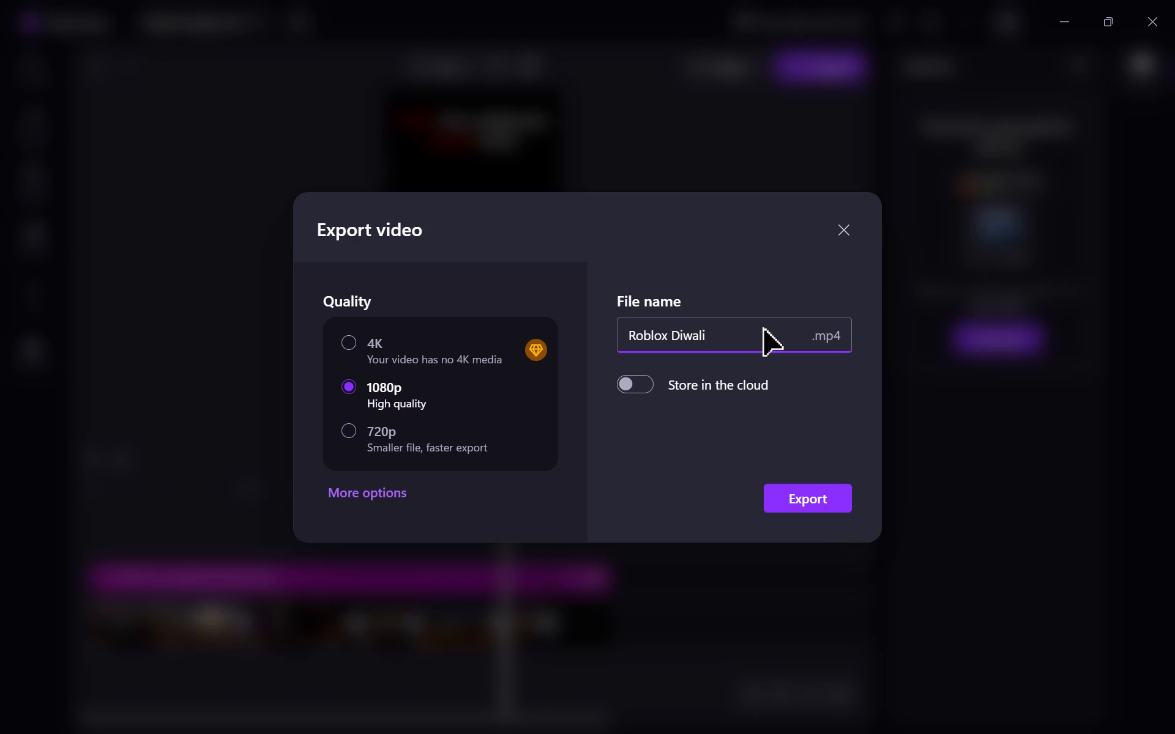
{"action": "left_click", "coordinate": [810, 489]}
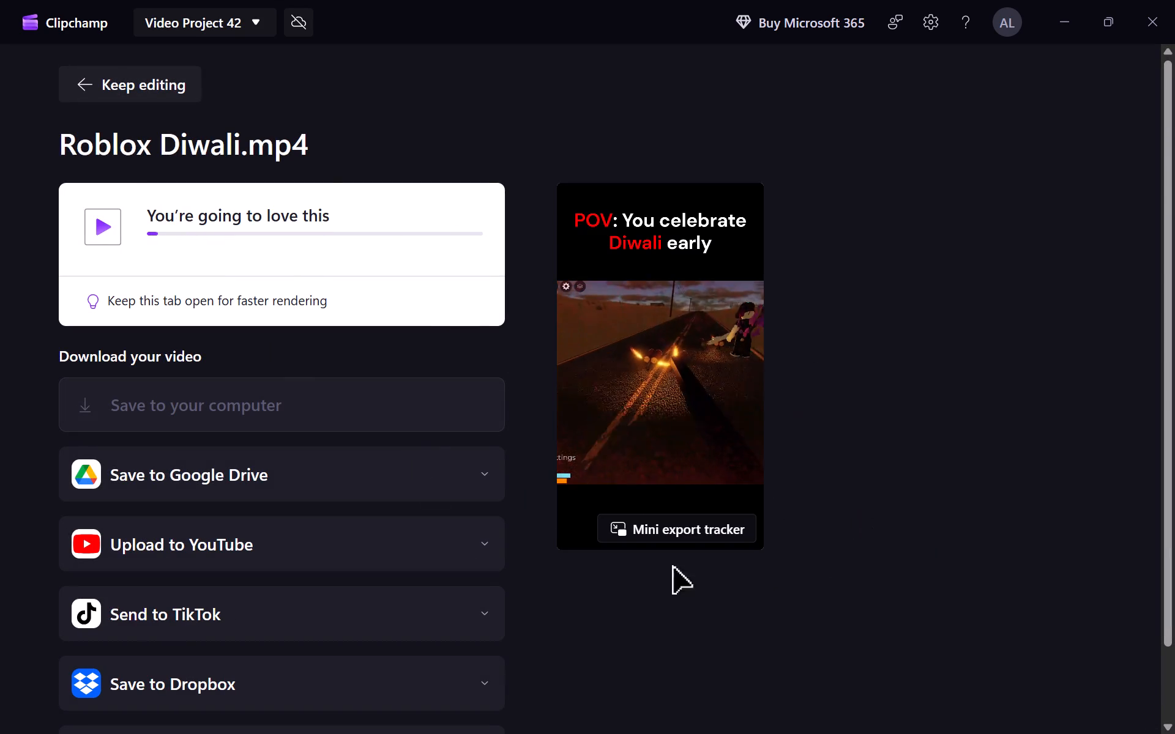
Open the mini export tracker to follow the export's progress.
{"action": "left_click", "coordinate": [700, 525]}
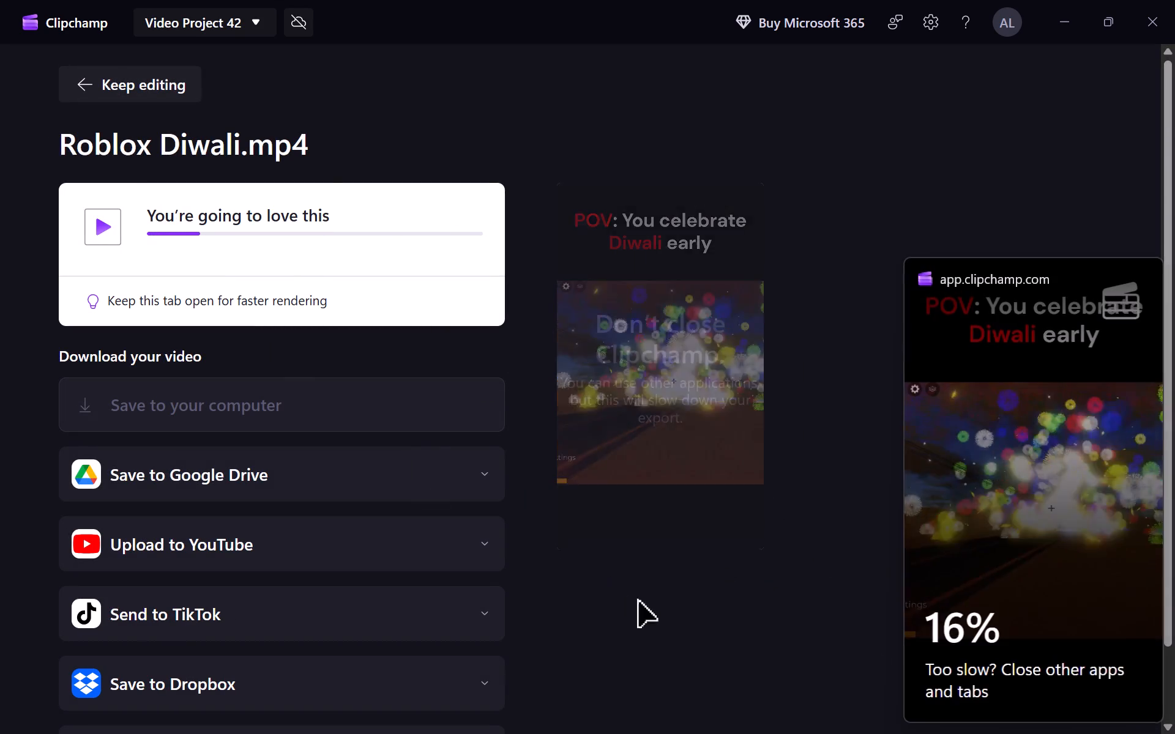